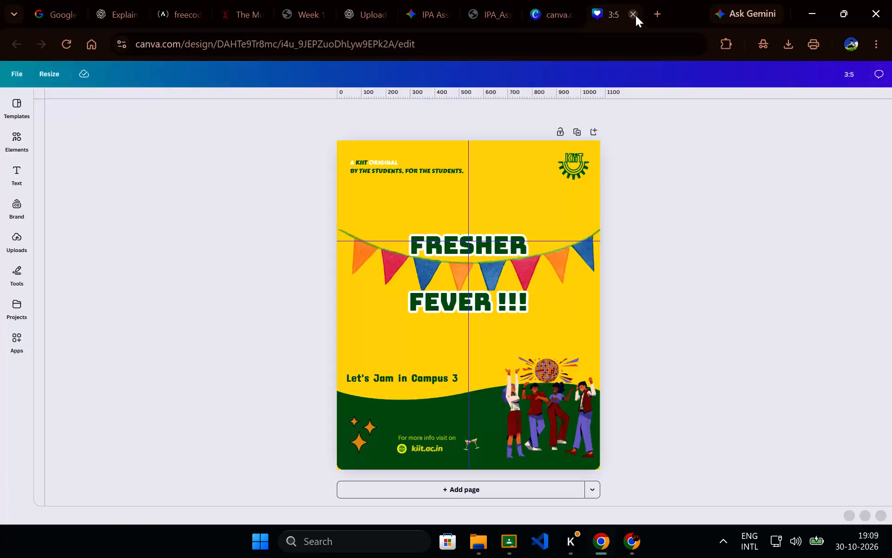
Close the Canva tab with the Fresher Fever poster design.
left_click(636, 15)
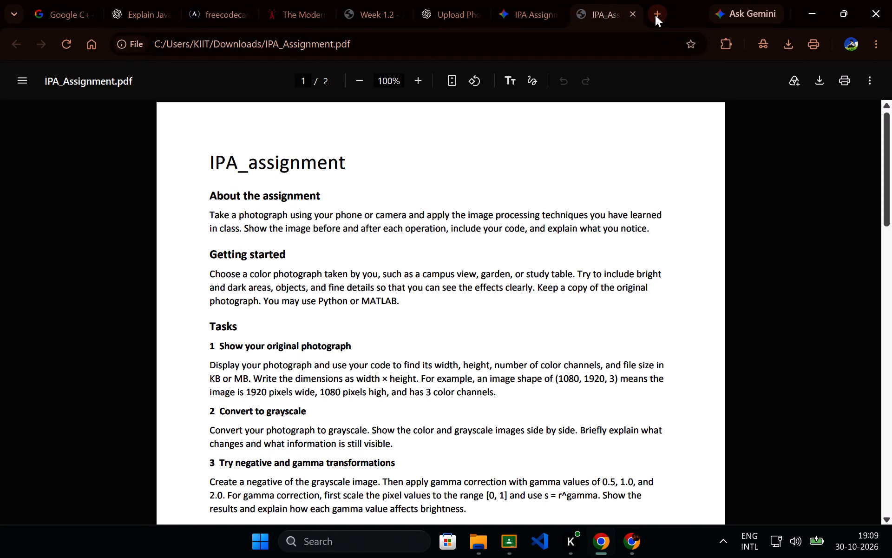
Skim the opening tasks of the IPA_Assignment PDF and open a new browser tab.
scroll(623, 344, "down", 2)
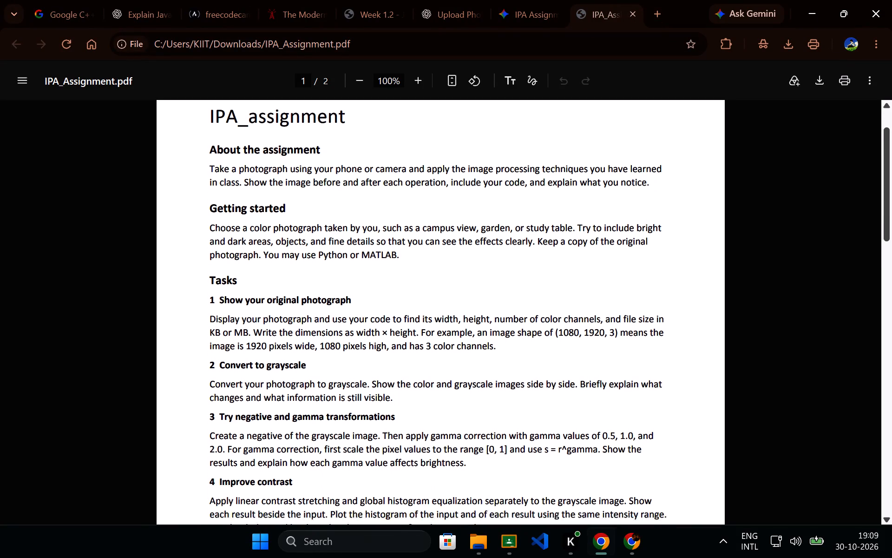
scroll(622, 345, "down", 2)
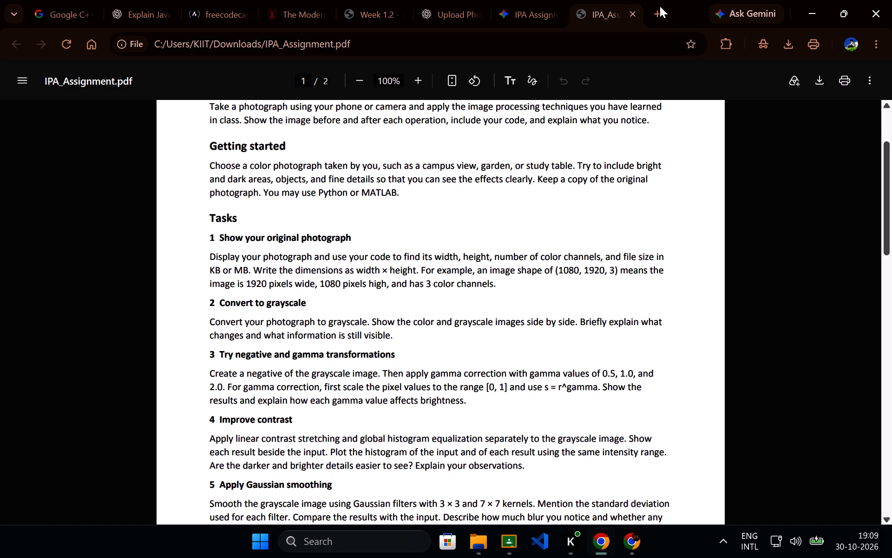
left_click(656, 9)
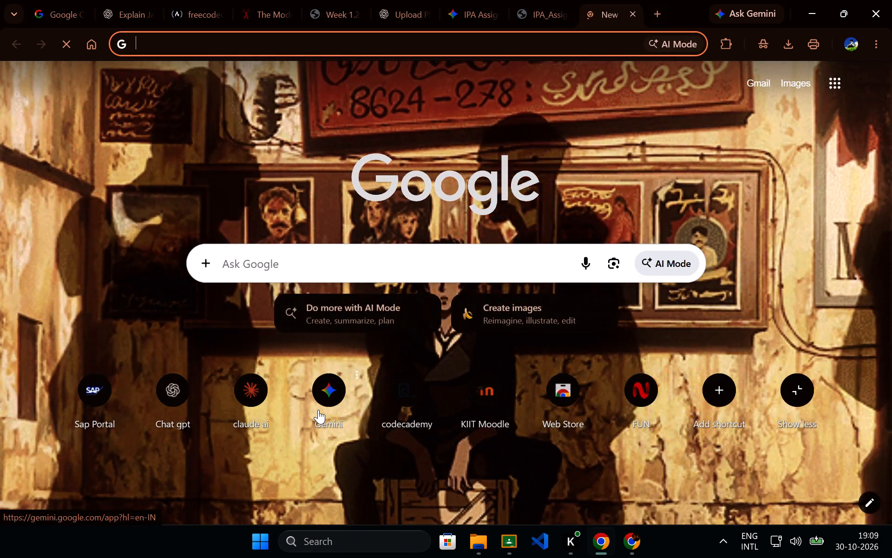
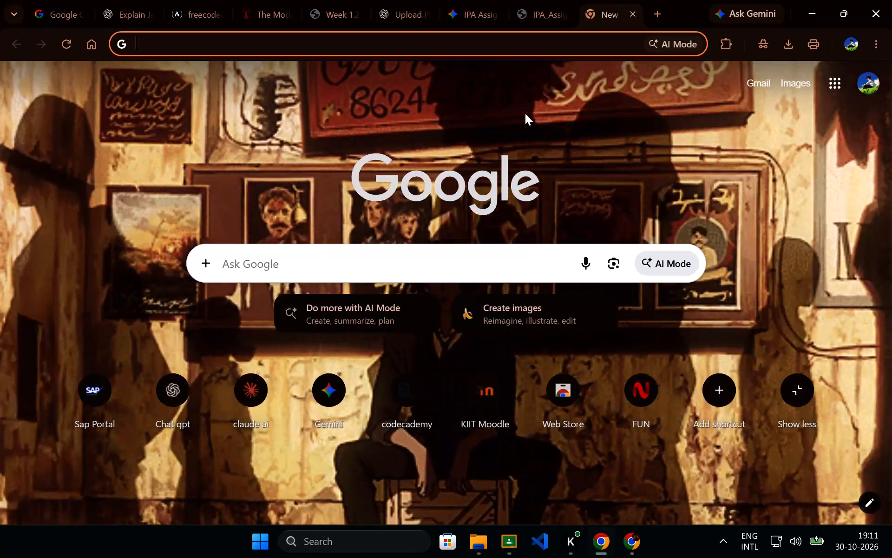
Search the web for Google Docs and open its document creation page to start a blank document.
type("goo")
type("gle doc")
key("Return")
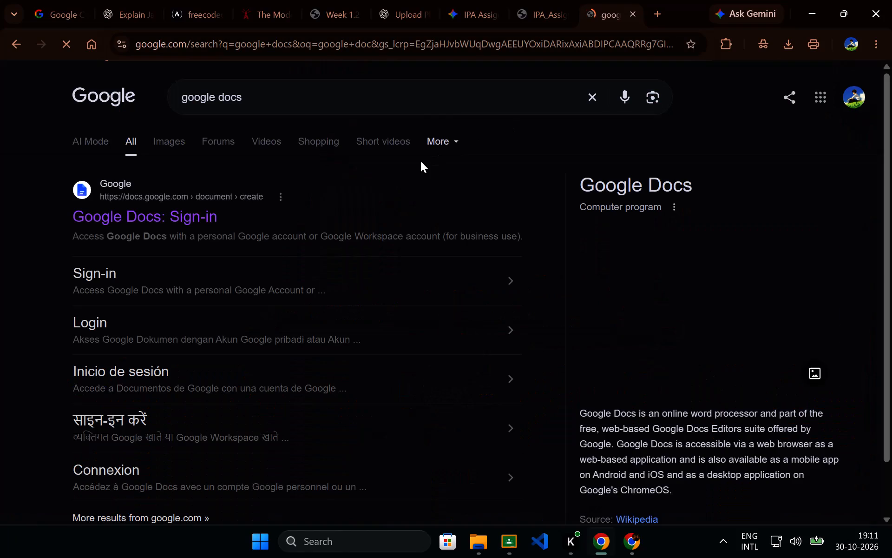
left_click(216, 218)
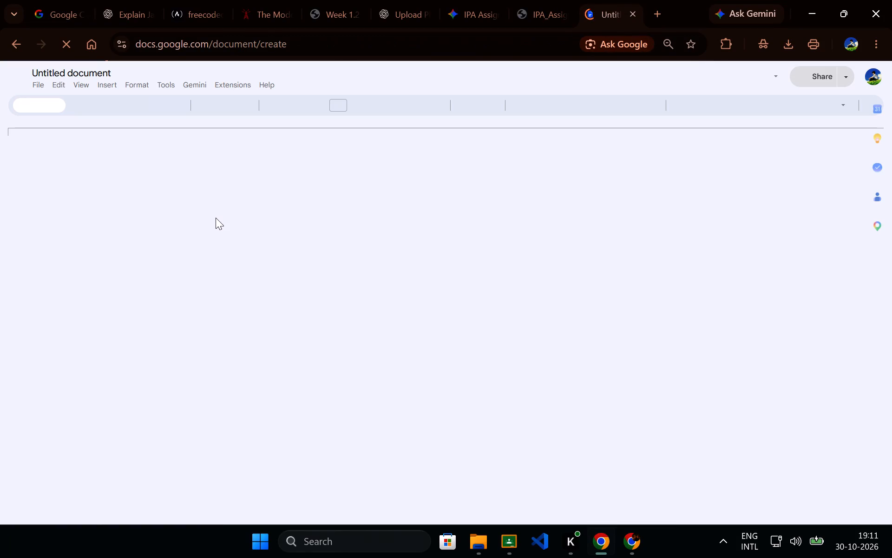
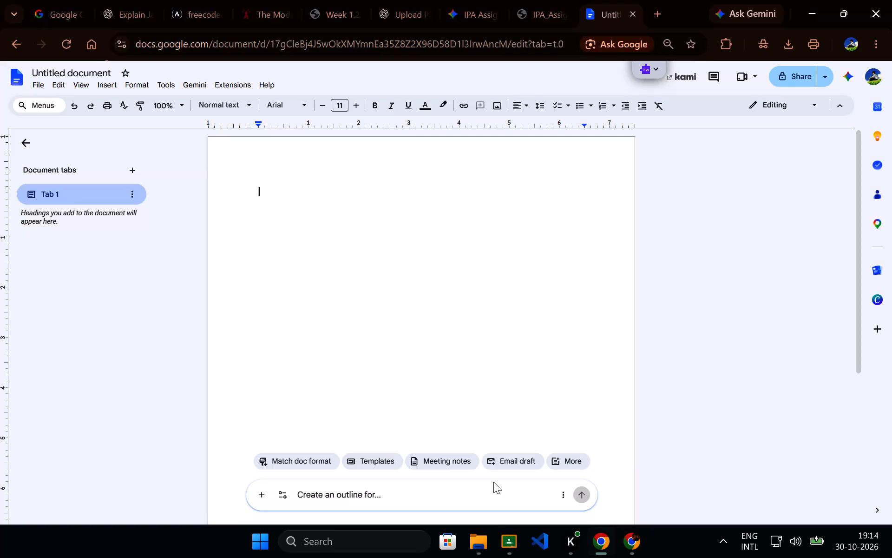
Open the 7,872 KB IPA_Assignment1 PDF from the Downloads folder.
left_click(485, 548)
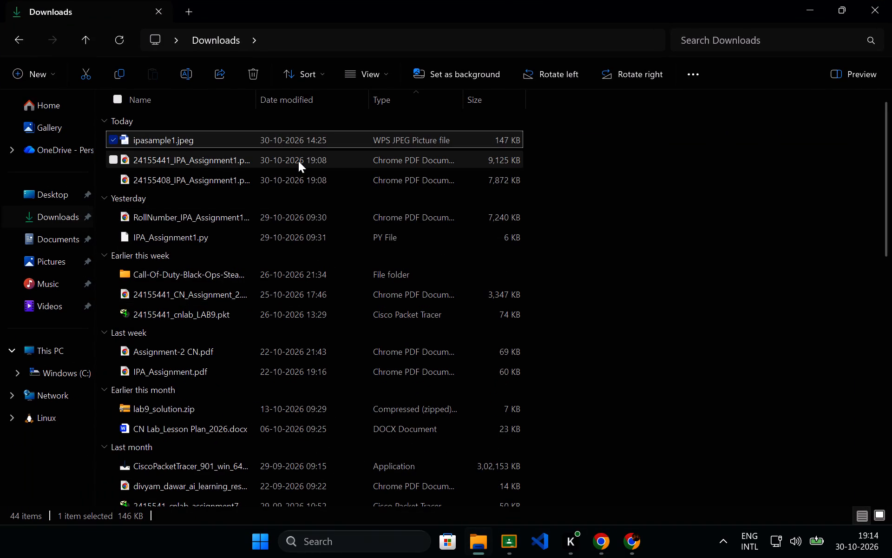
left_click(290, 179)
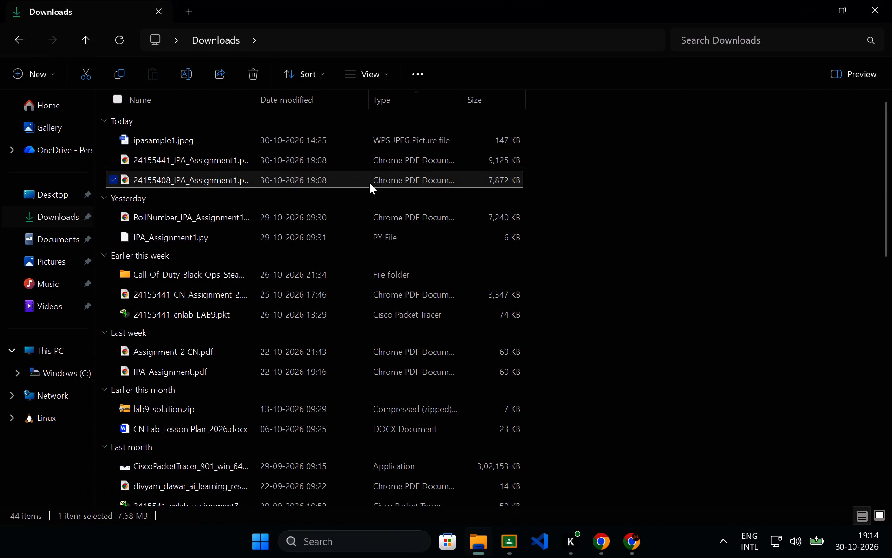
double_click(368, 183)
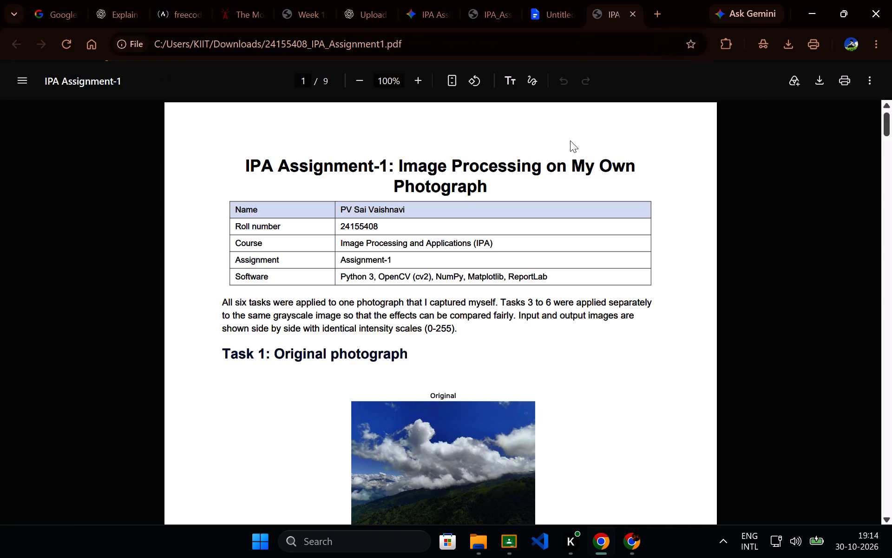
left_click(584, 162)
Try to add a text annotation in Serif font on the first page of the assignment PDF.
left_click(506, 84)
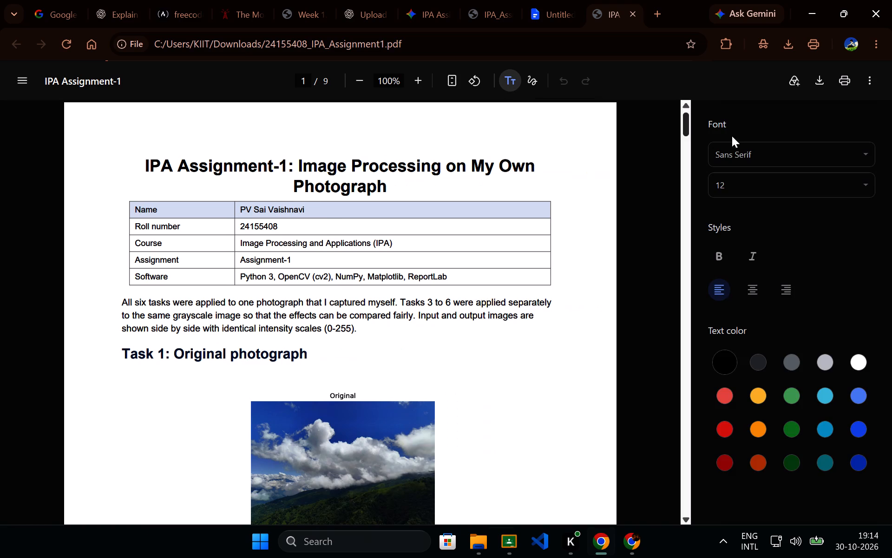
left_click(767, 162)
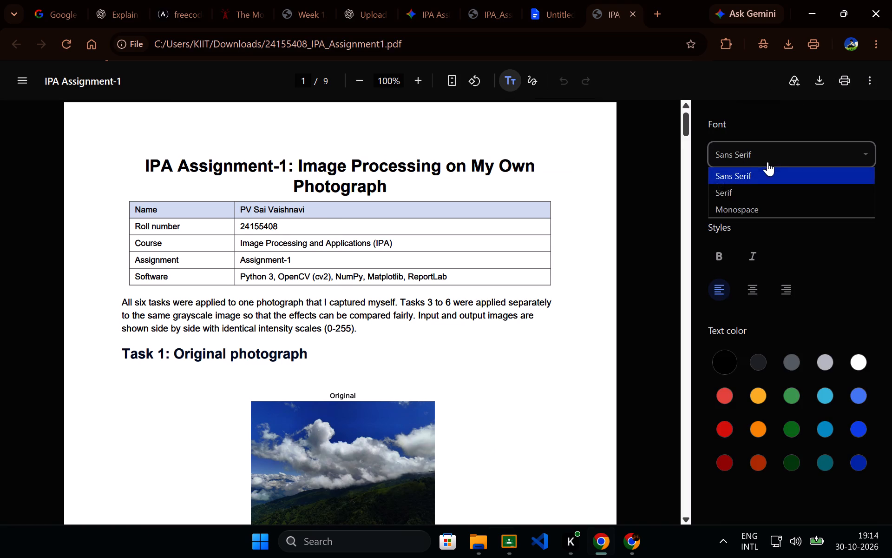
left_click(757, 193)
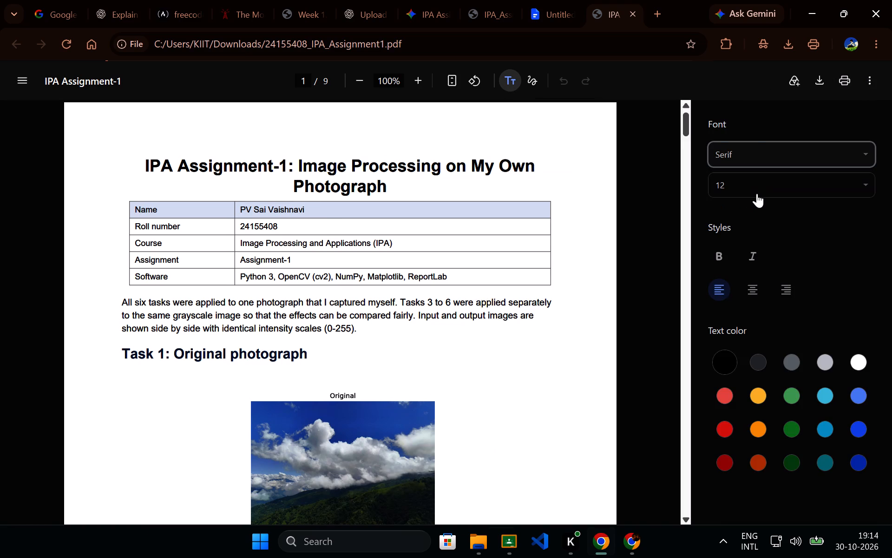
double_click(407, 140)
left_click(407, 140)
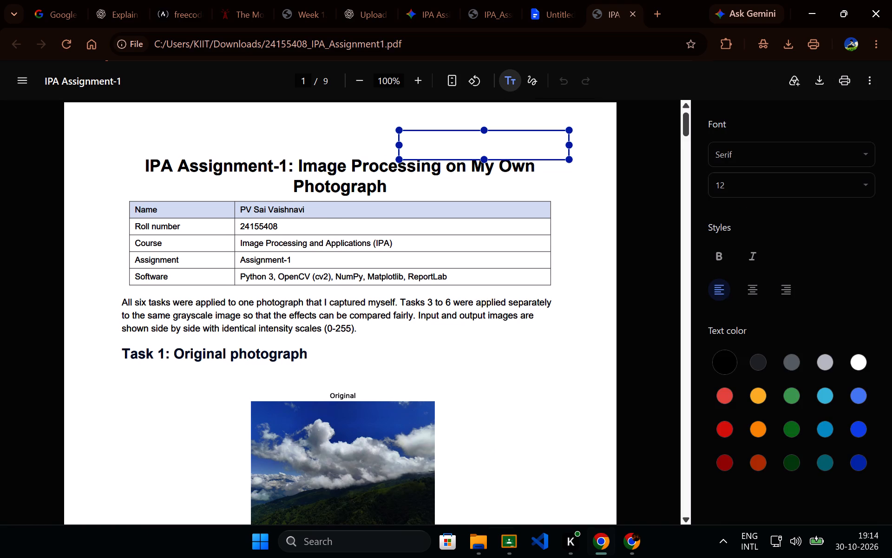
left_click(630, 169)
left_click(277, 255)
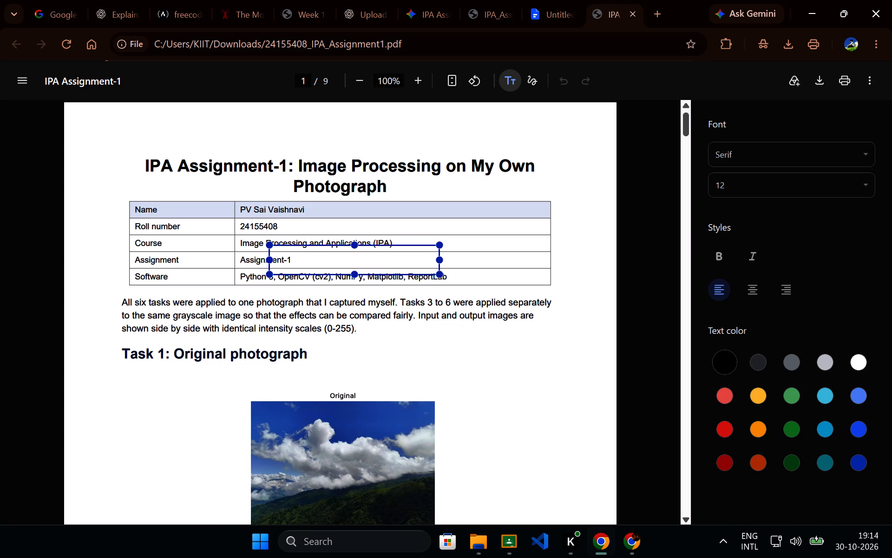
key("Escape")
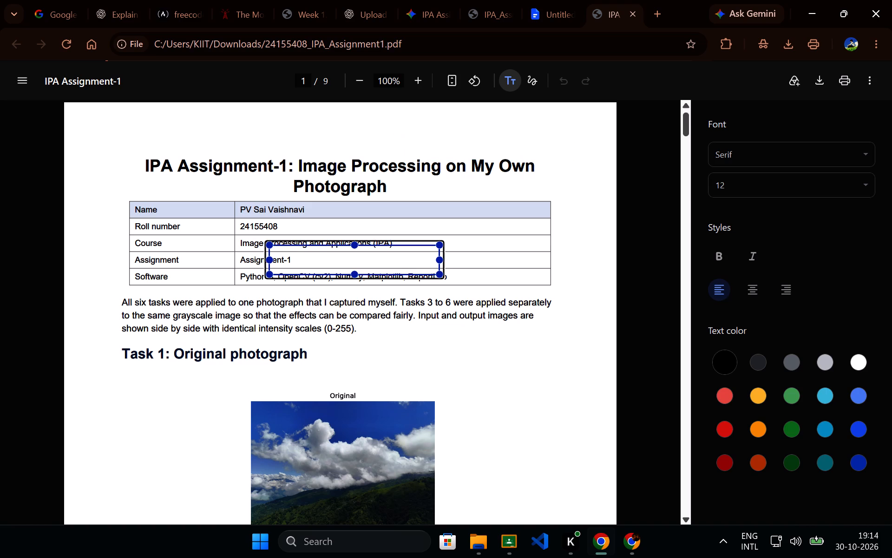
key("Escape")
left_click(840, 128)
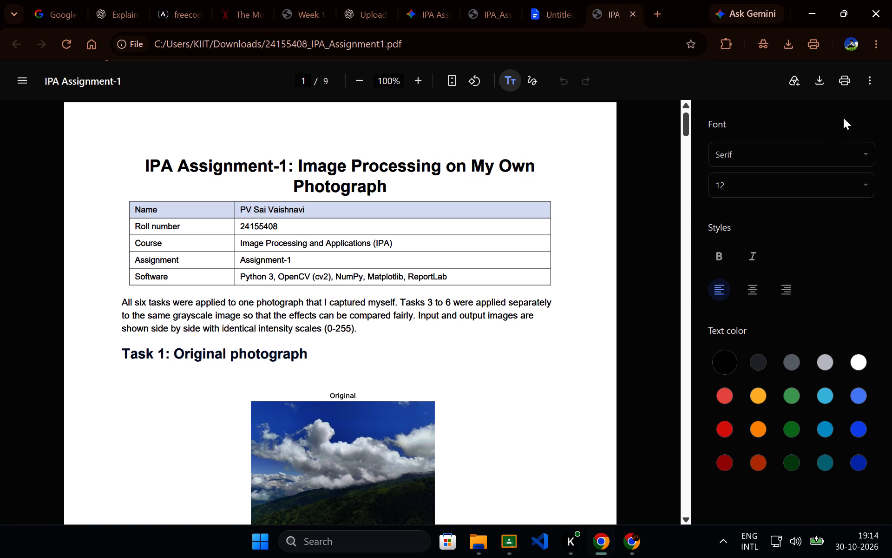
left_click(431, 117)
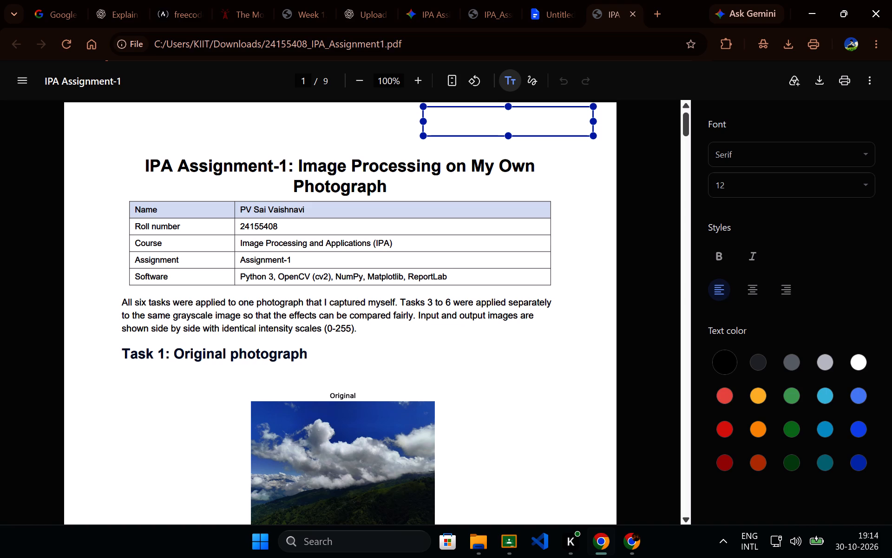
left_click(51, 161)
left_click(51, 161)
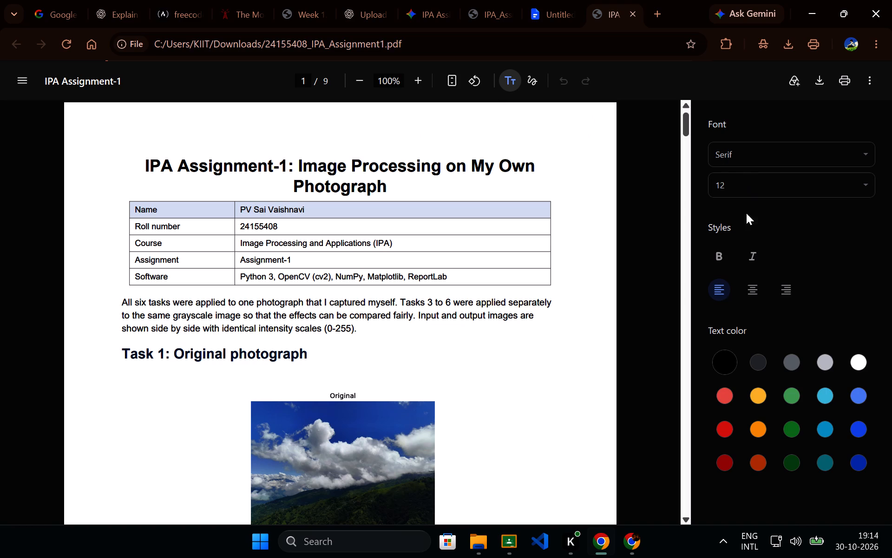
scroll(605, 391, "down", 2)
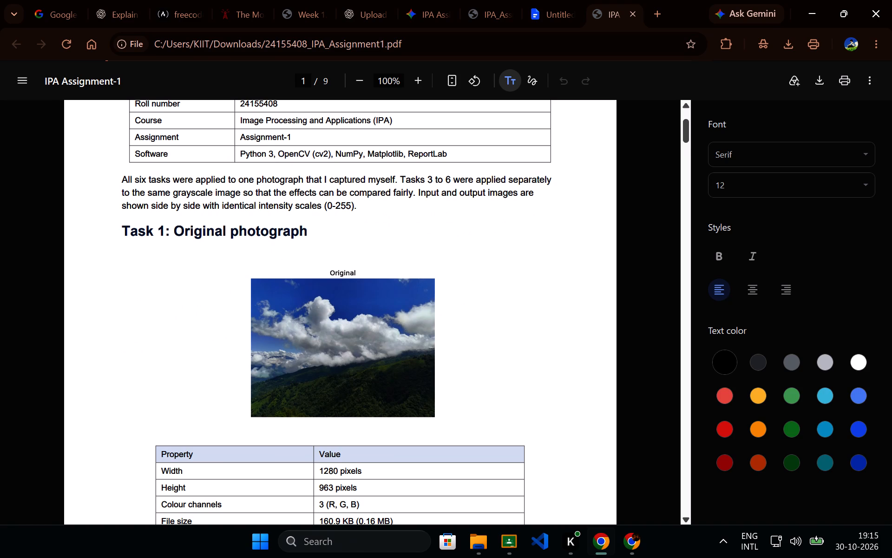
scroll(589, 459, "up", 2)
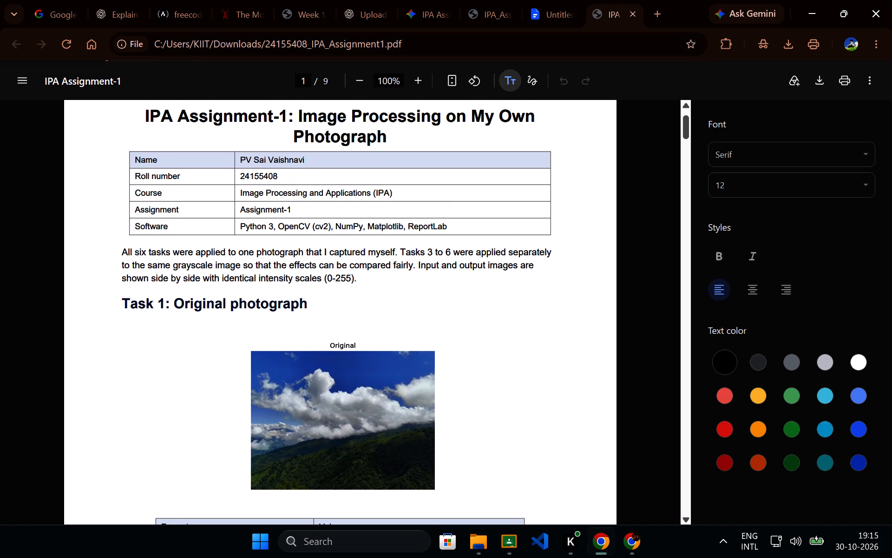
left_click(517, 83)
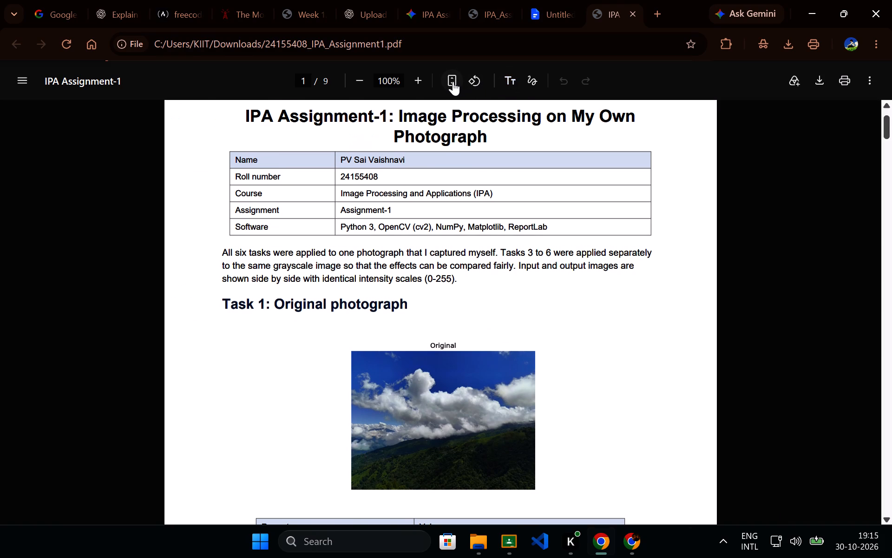
Examine the first two pages of the assignment PDF, covering the original photograph and the grayscale conversion.
left_click(453, 81)
left_click(453, 81)
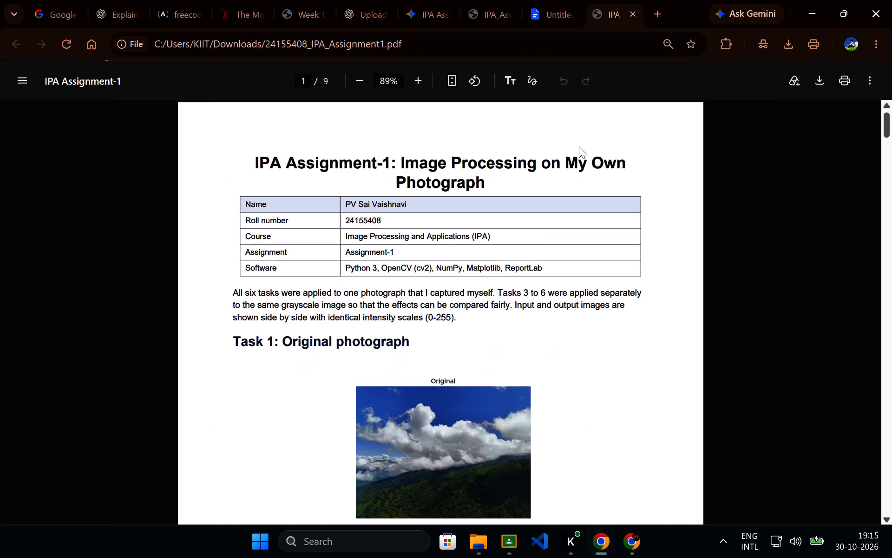
scroll(579, 146, "down", 4)
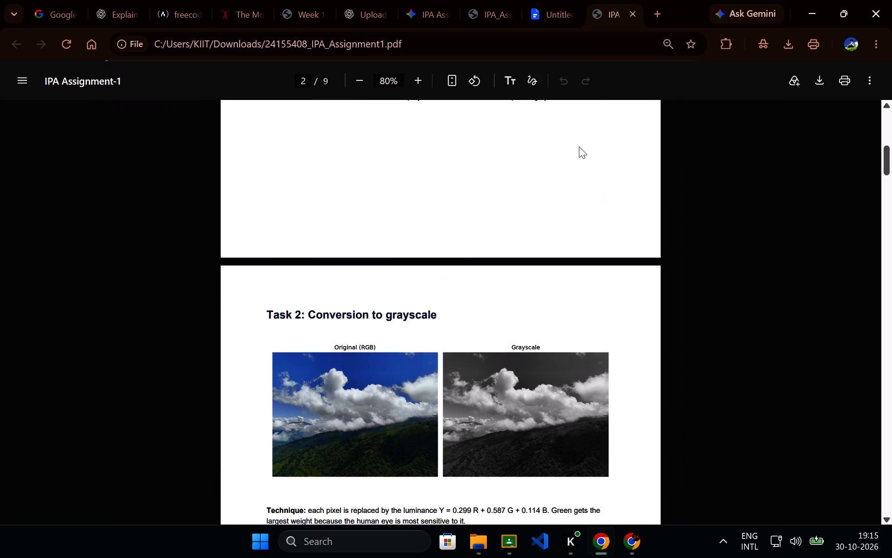
scroll(579, 146, "down", 5)
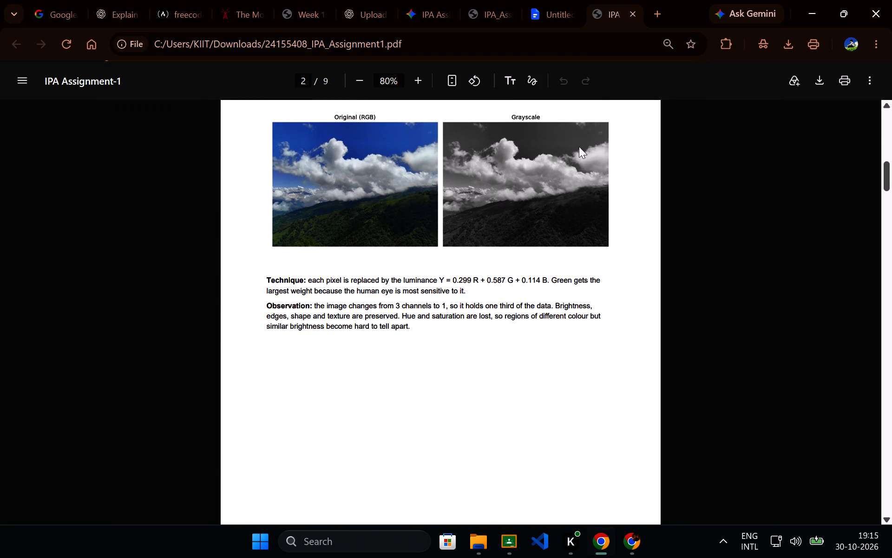
scroll(579, 146, "up", 2)
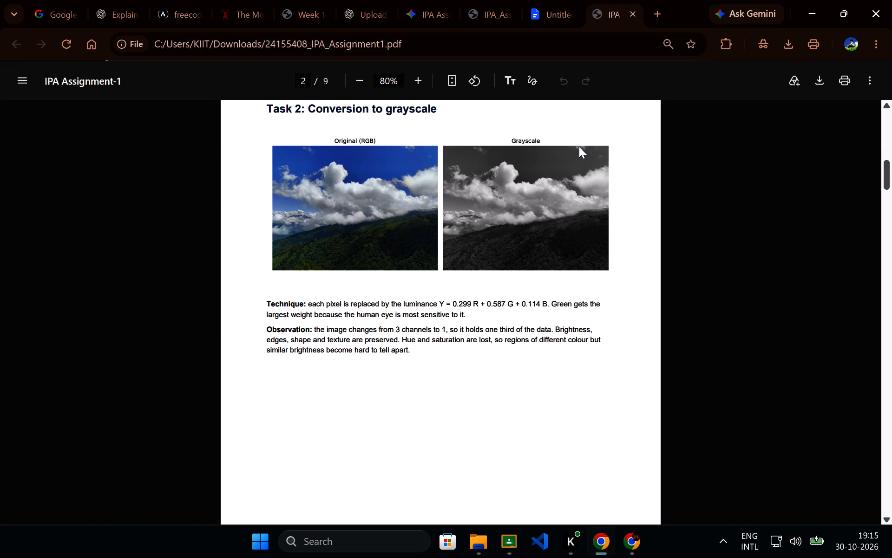
scroll(561, 180, "up", 7)
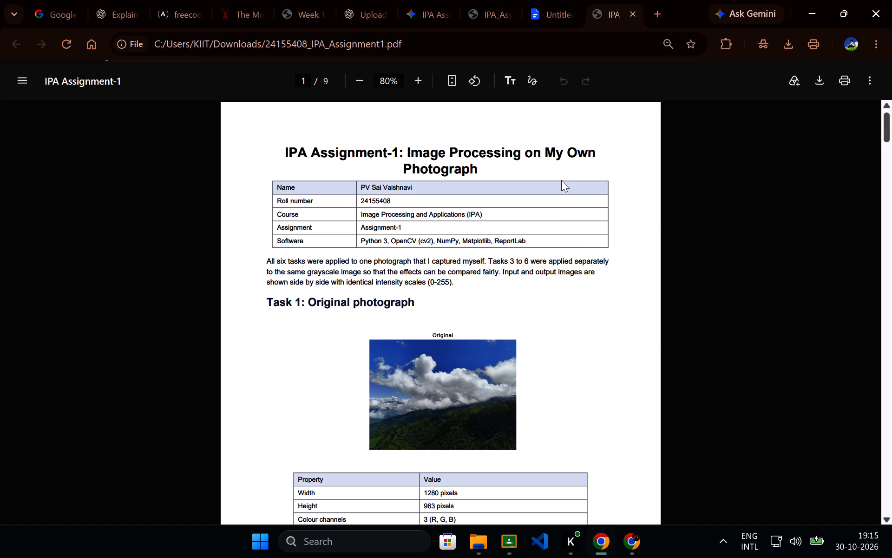
left_click(658, 16)
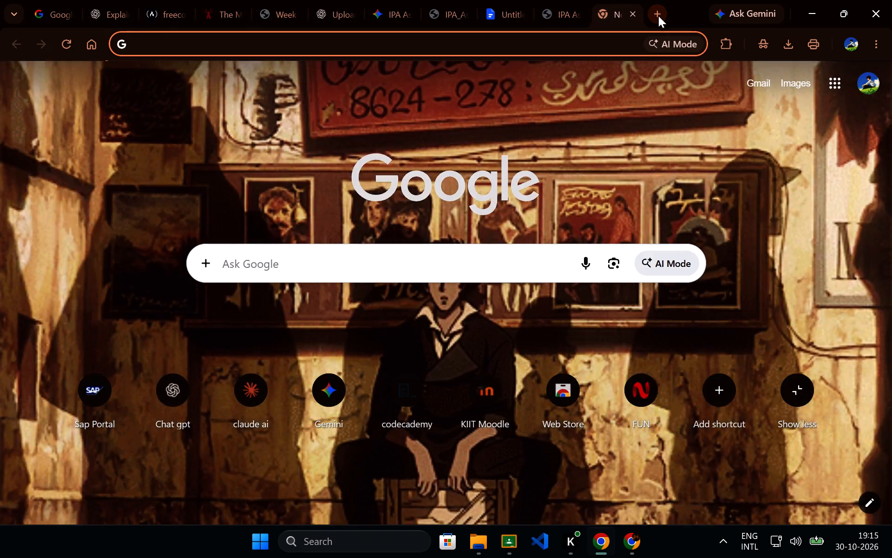
type("cnav")
key("BackSpace")
key("BackSpace")
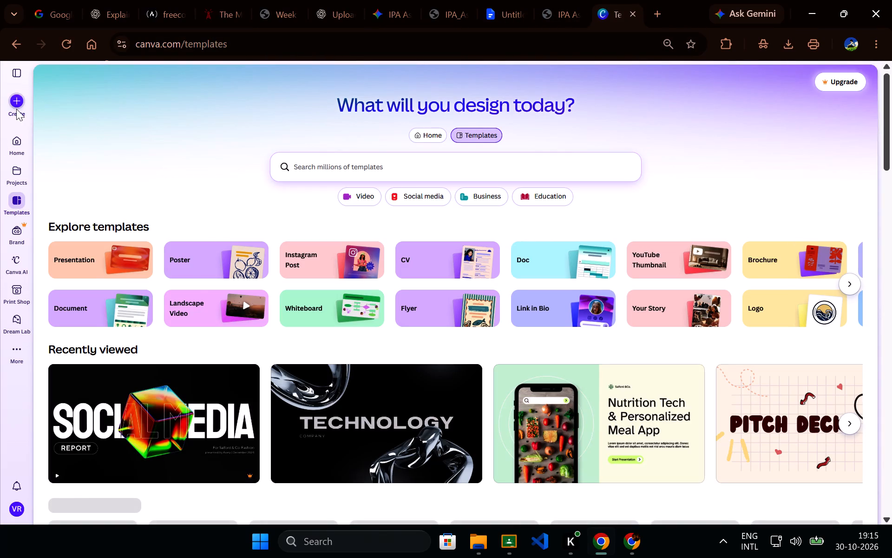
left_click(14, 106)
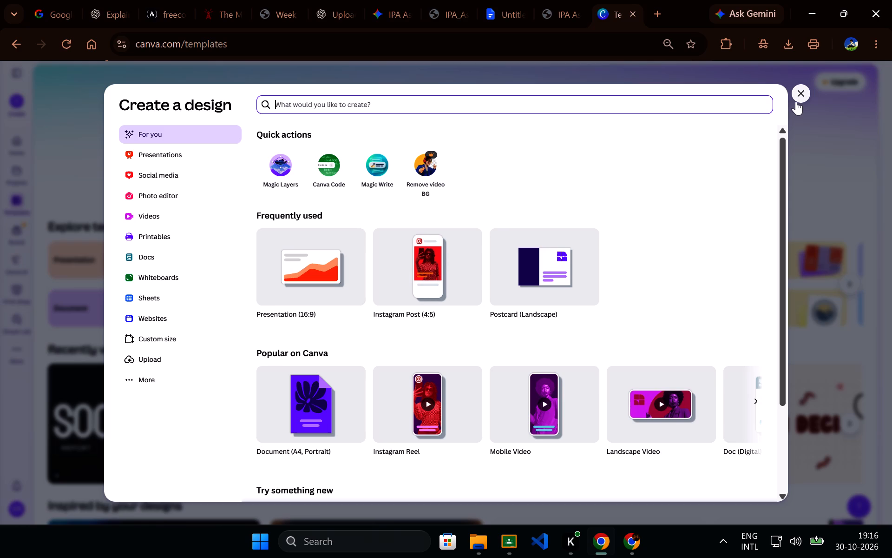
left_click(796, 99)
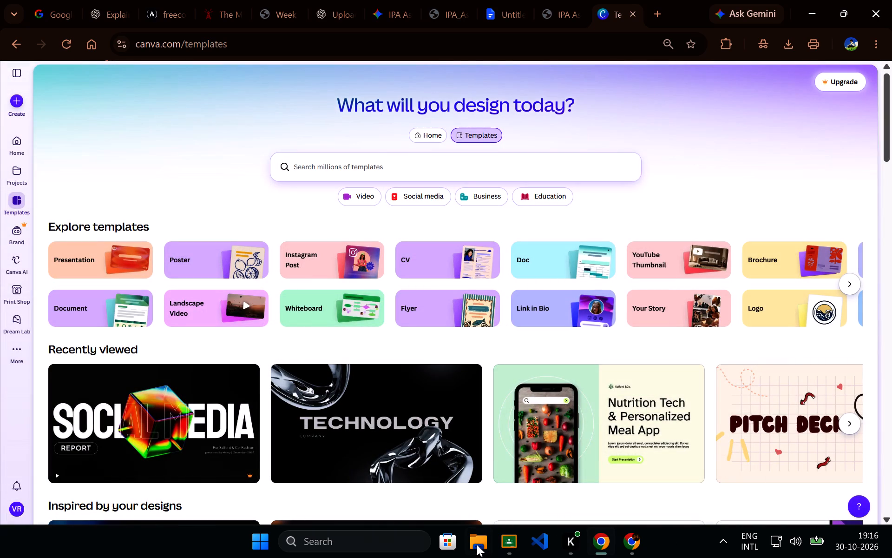
Upload the 7,872 KB IPA_Assignment1 PDF from the Downloads folder to Canva.
left_click(477, 544)
left_click_drag(401, 178, 609, 229)
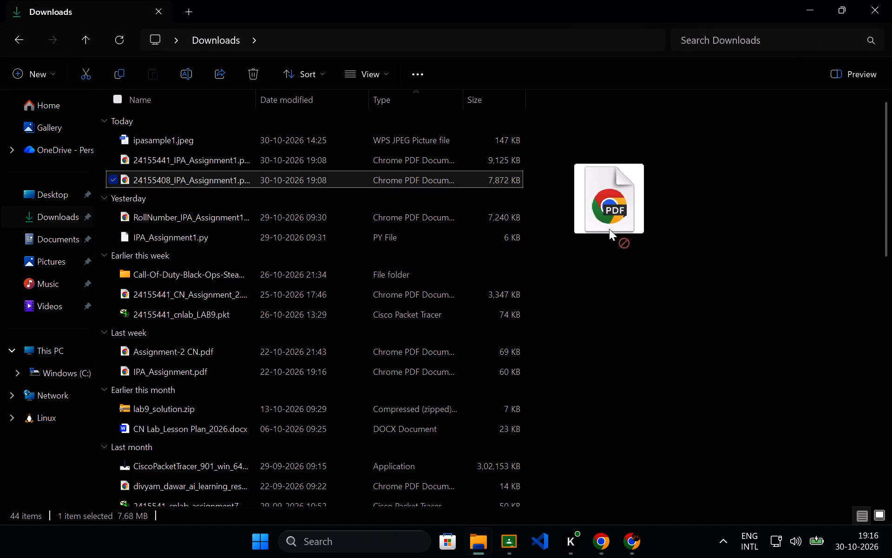
left_click_drag(609, 229, 608, 541)
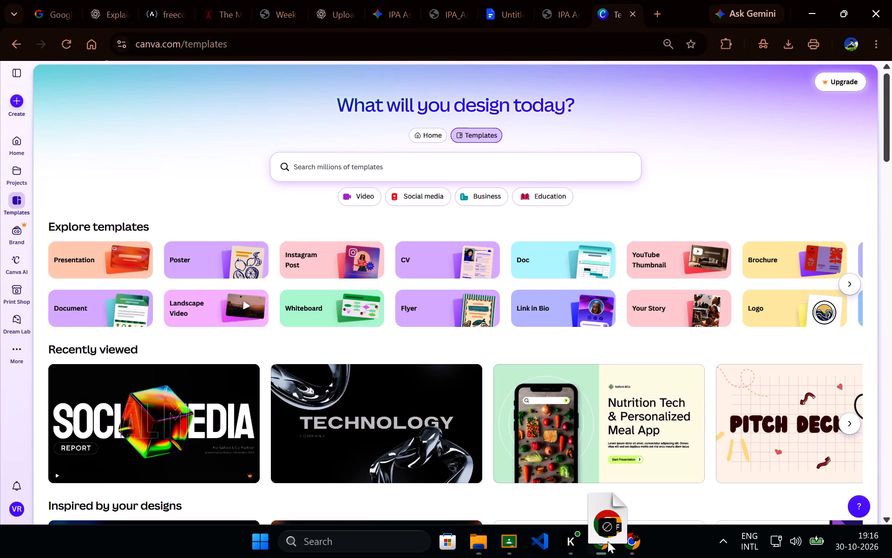
left_click_drag(608, 541, 230, 174)
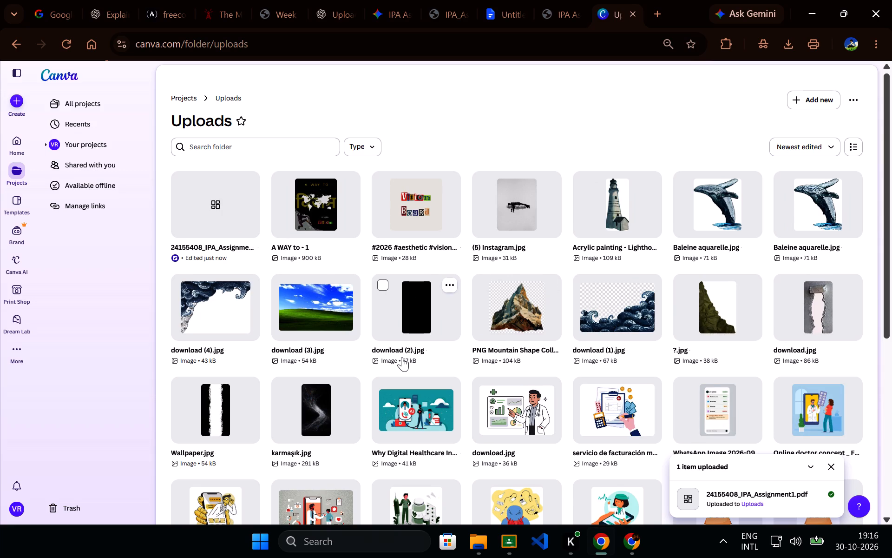
Open the newly uploaded assignment PDF as an editable Canva design.
left_click(231, 197)
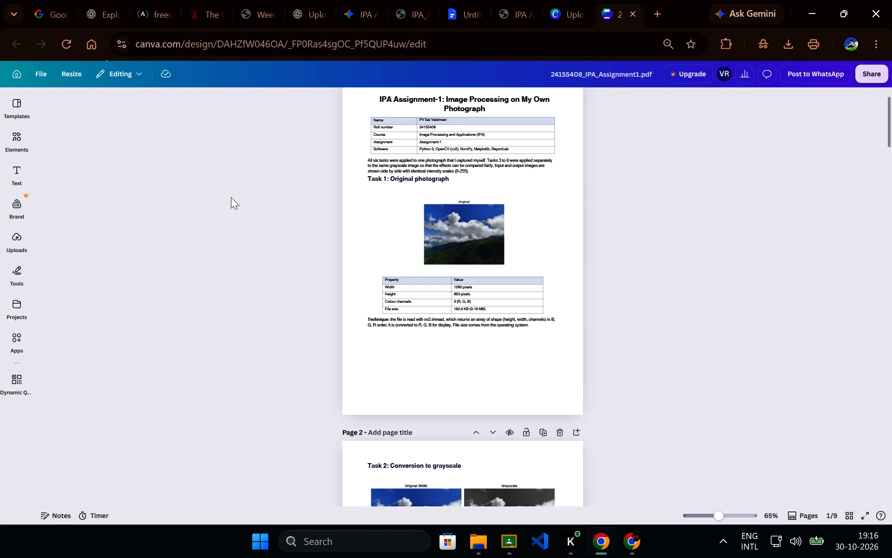
Delete the table frame and header shading behind the student and course details on page 1.
left_click(702, 197)
scroll(702, 197, "up", 2)
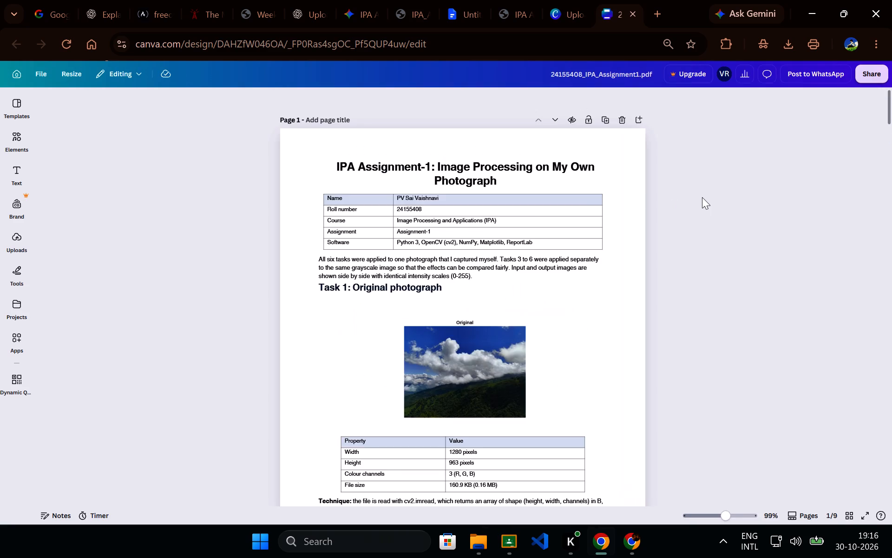
left_click(356, 146)
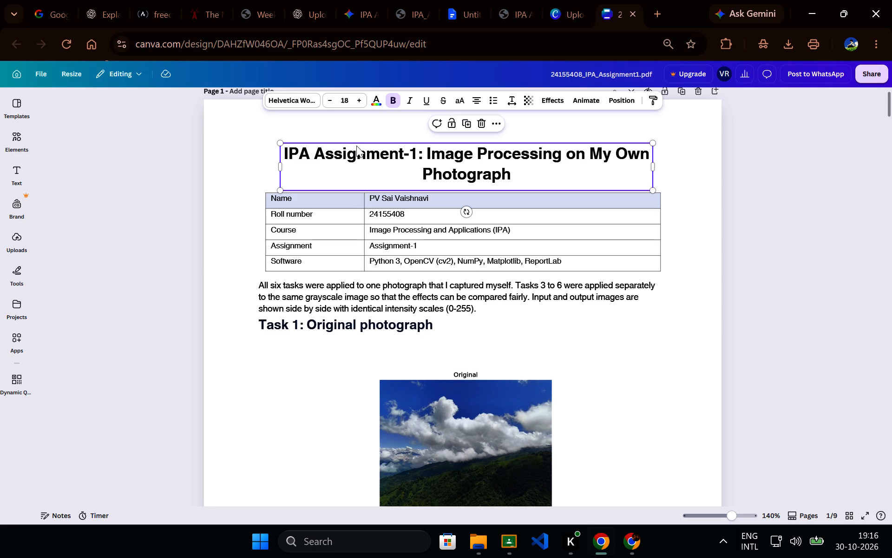
left_click(515, 173)
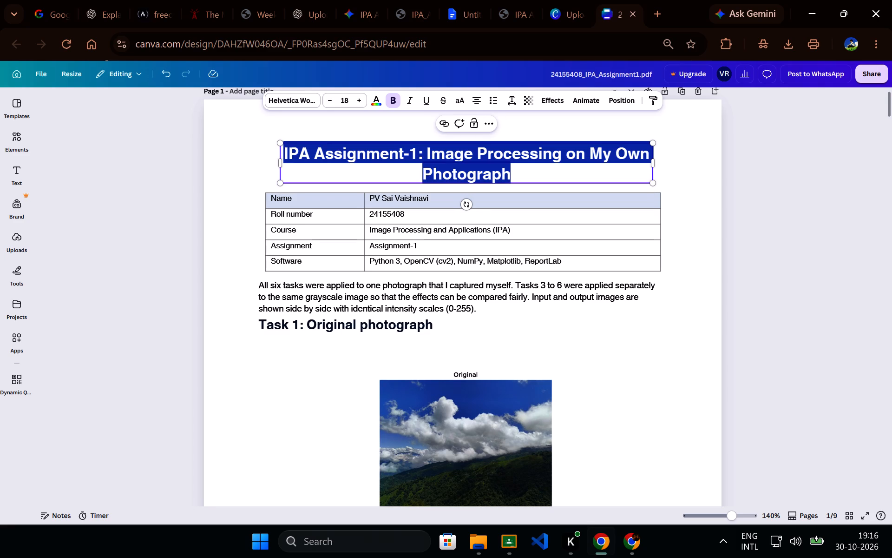
left_click(559, 203)
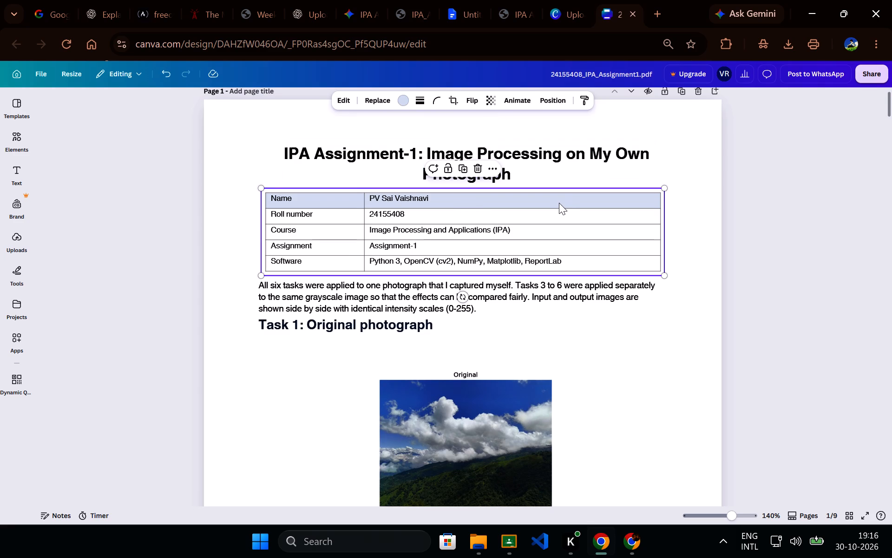
key("Delete")
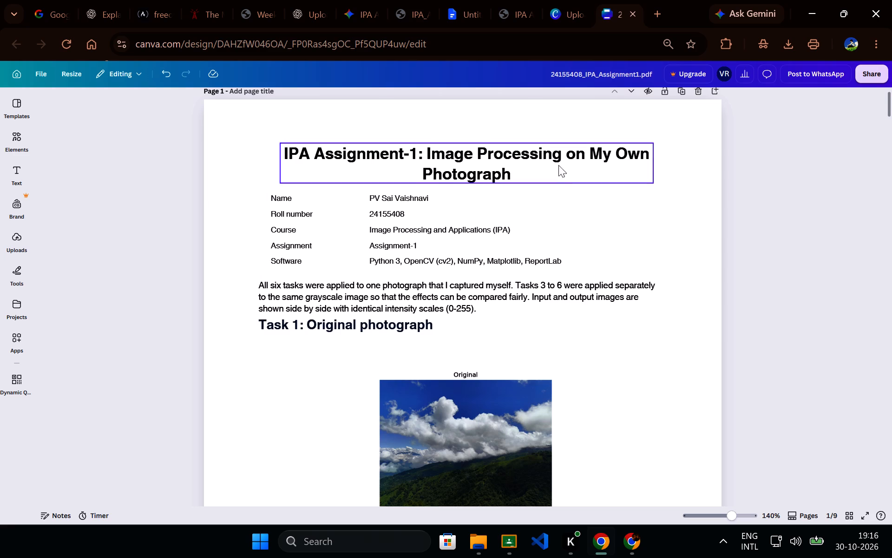
Shorten the page 1 title to "IPA Assignment-1: Image Processing".
left_click(559, 153)
left_click(547, 171)
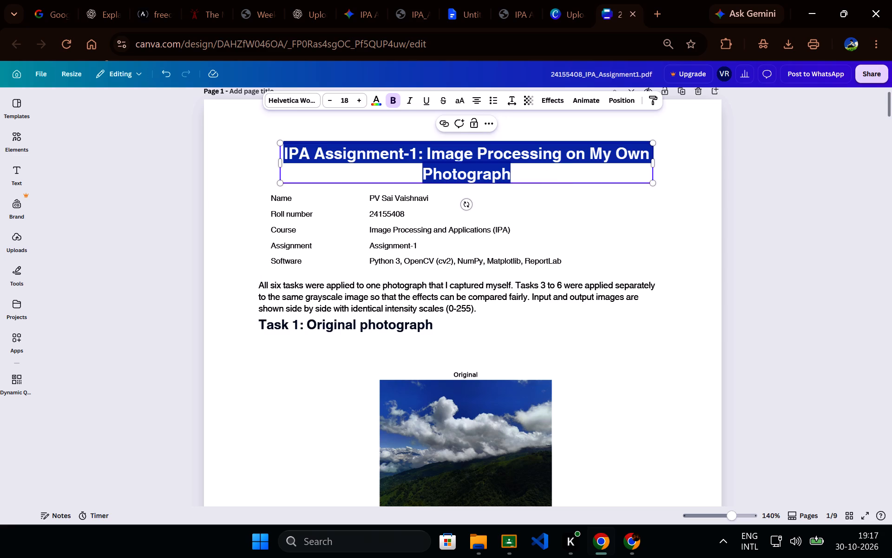
left_click(547, 171)
key("BackSpace")
key("BackSpace")
key("BackSpace")
key("BackSpace")
key("BackSpace")
key("BackSpace")
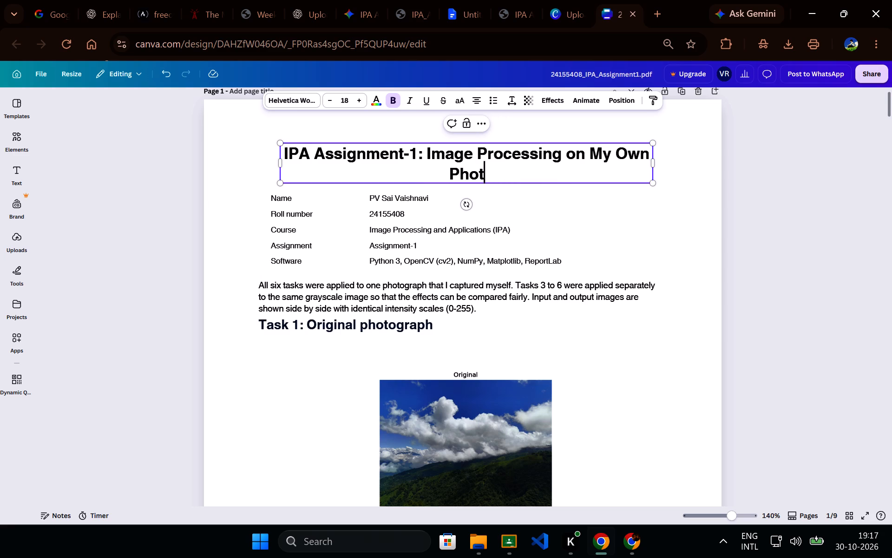
key("BackSpace")
key("BackSpace")
key("BackSpace")
key("BackSpace")
key("BackSpace")
key("BackSpace")
key("BackSpace")
key("BackSpace")
key("BackSpace")
key("BackSpace")
key("BackSpace")
key("BackSpace")
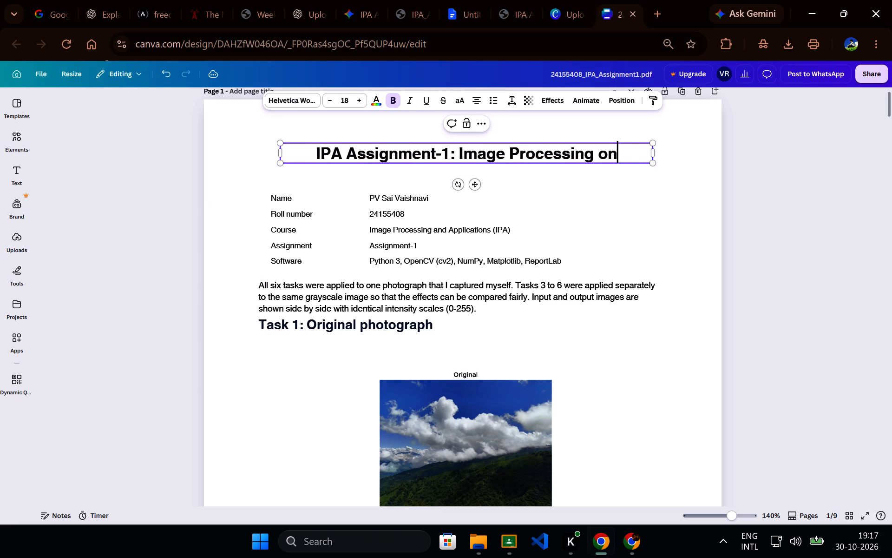
key("BackSpace")
key("BackSpace")
left_click(770, 208)
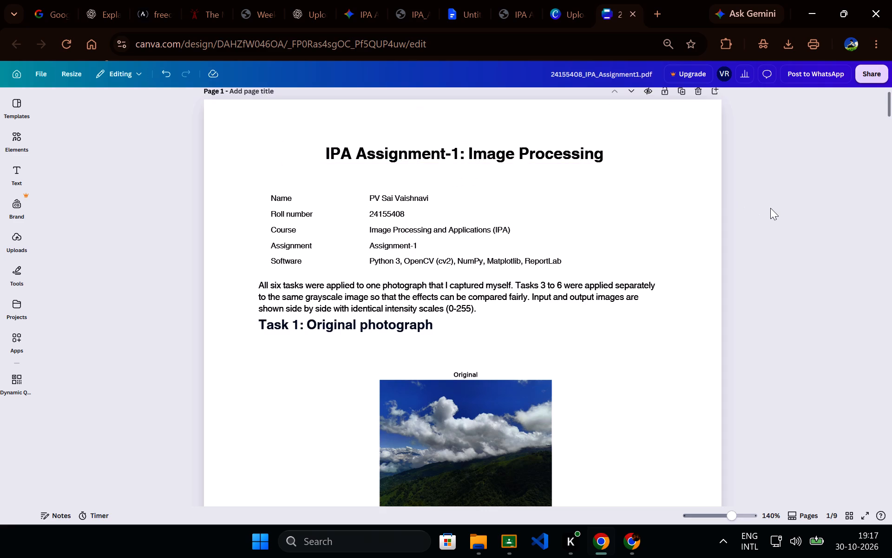
Move the original photograph in the Task 1 section slightly upward, closer to its heading.
scroll(770, 208, "down", 1)
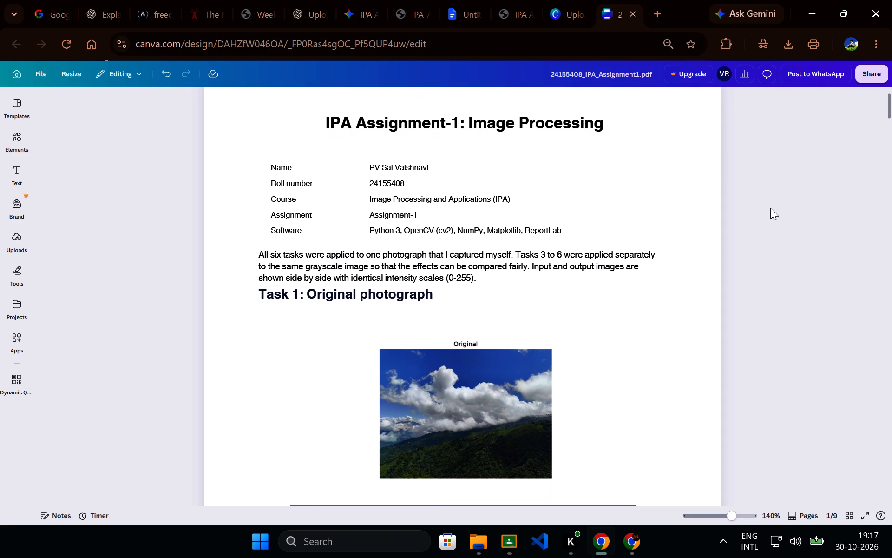
scroll(770, 208, "down", 2)
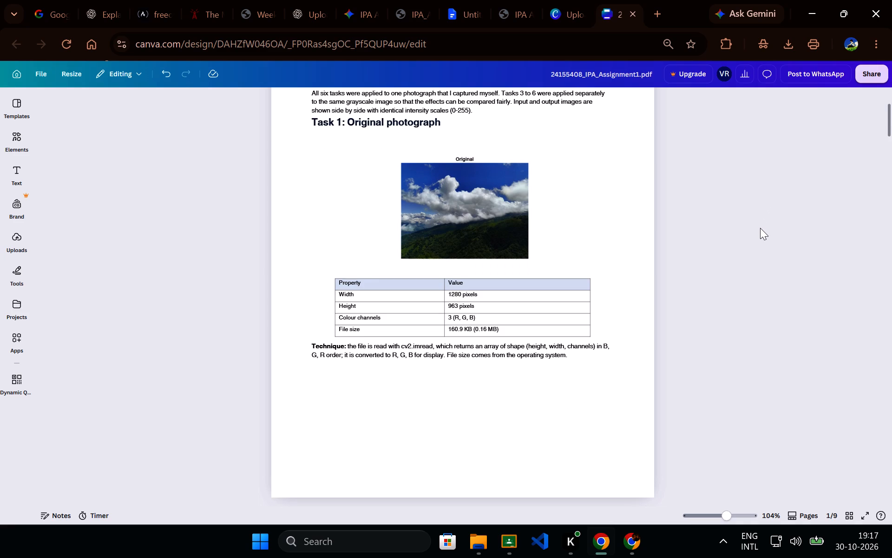
left_click_drag(473, 155, 473, 149)
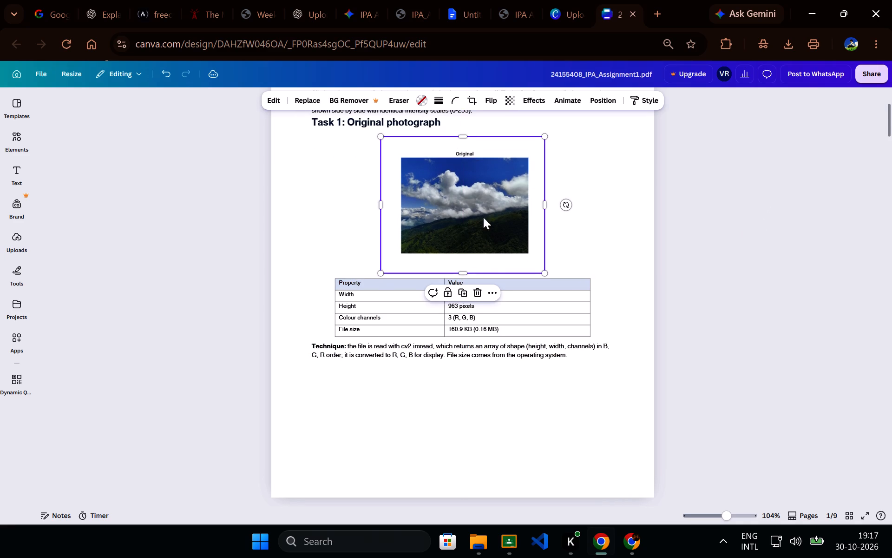
left_click(498, 351)
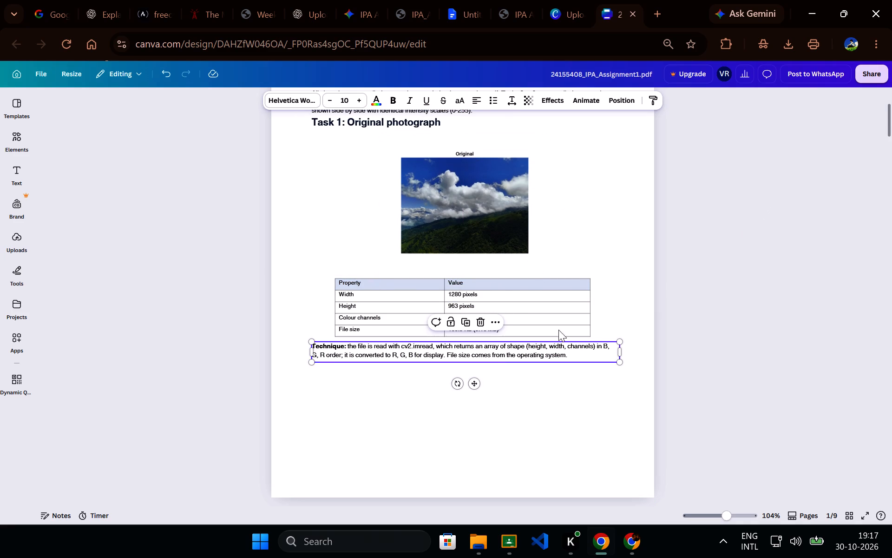
left_click(710, 265)
Examine the remaining pages of the design, from the grayscale task through the reflection and code appendix.
scroll(710, 265, "down", 6)
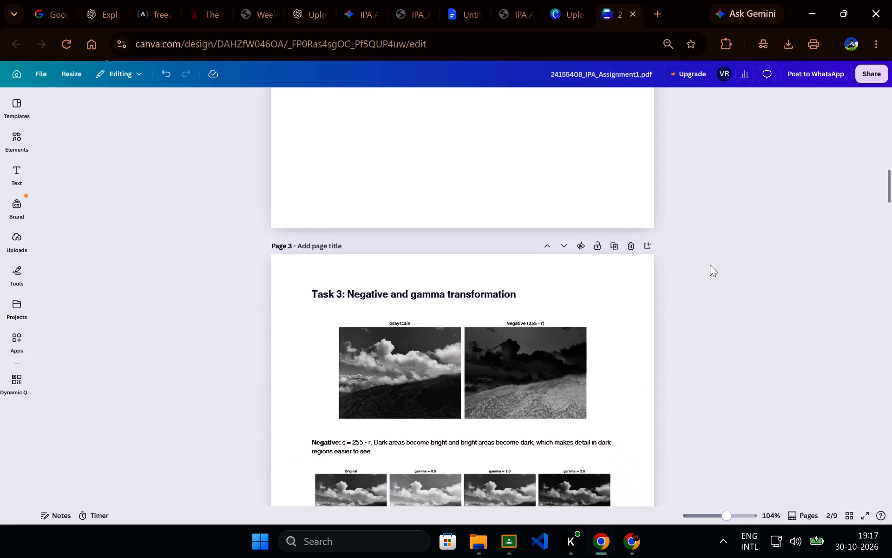
scroll(710, 265, "down", 3)
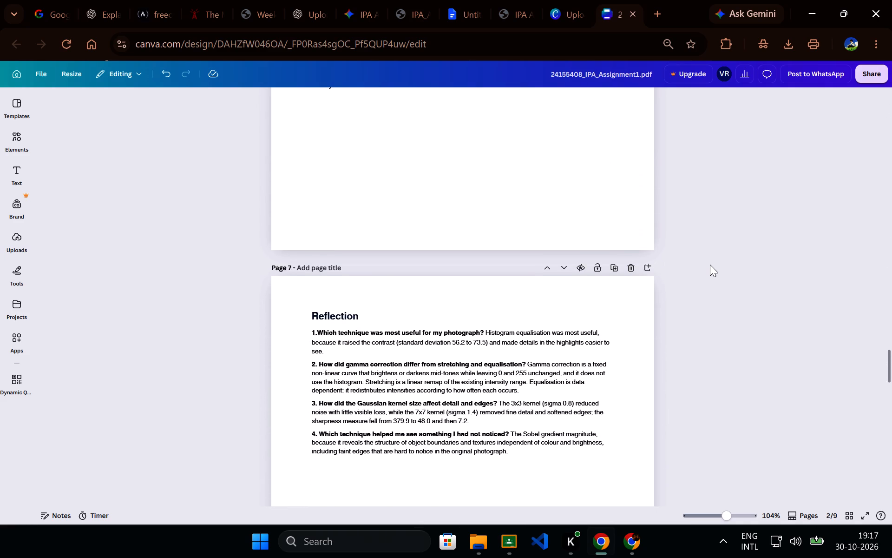
scroll(710, 265, "down", 5)
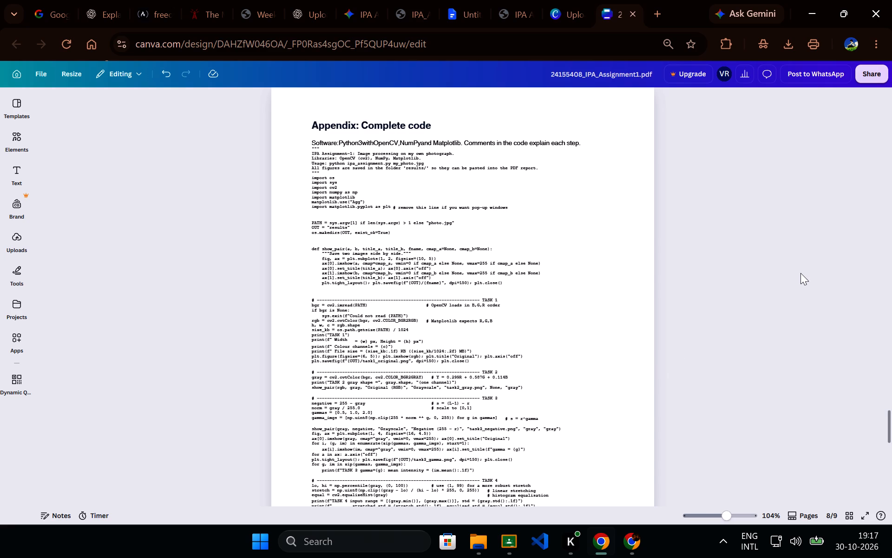
scroll(800, 273, "up", 7)
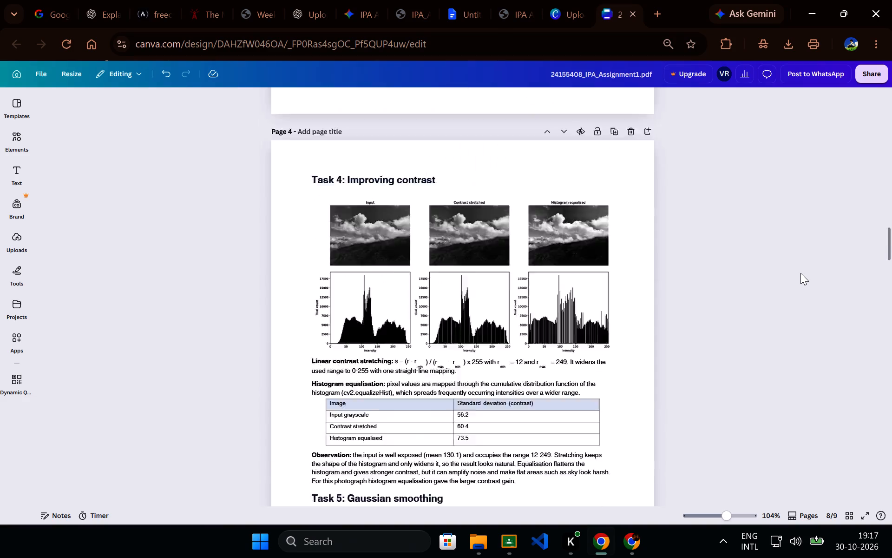
scroll(800, 273, "up", 4)
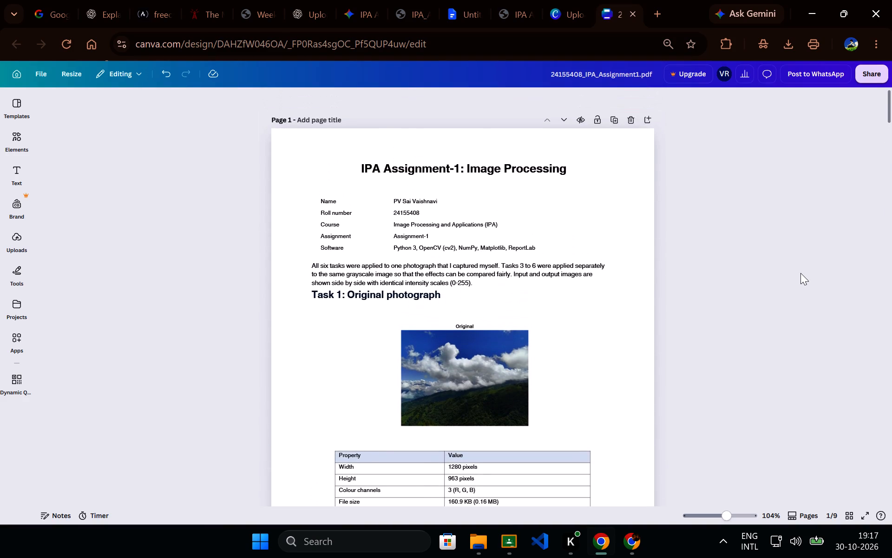
Make the student name value on page 1 bold and widen its text box to fit on one line.
double_click(417, 200)
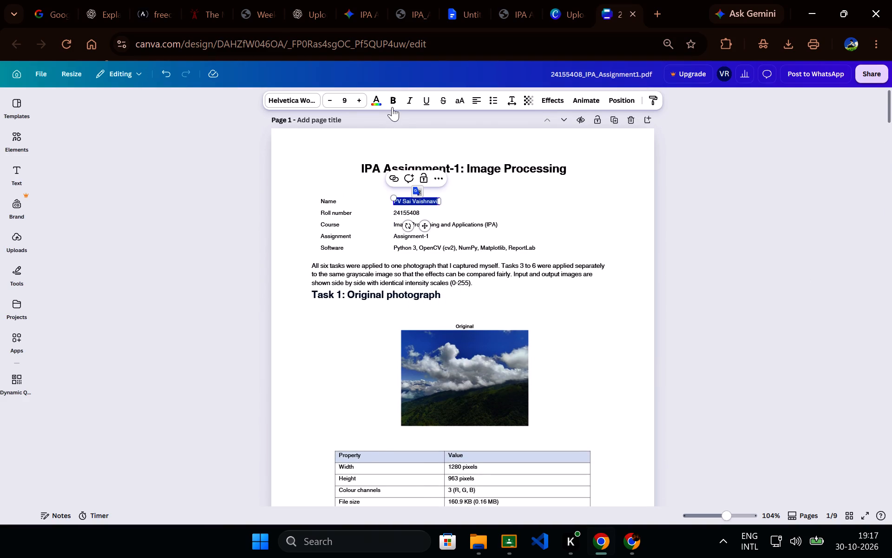
left_click(392, 107)
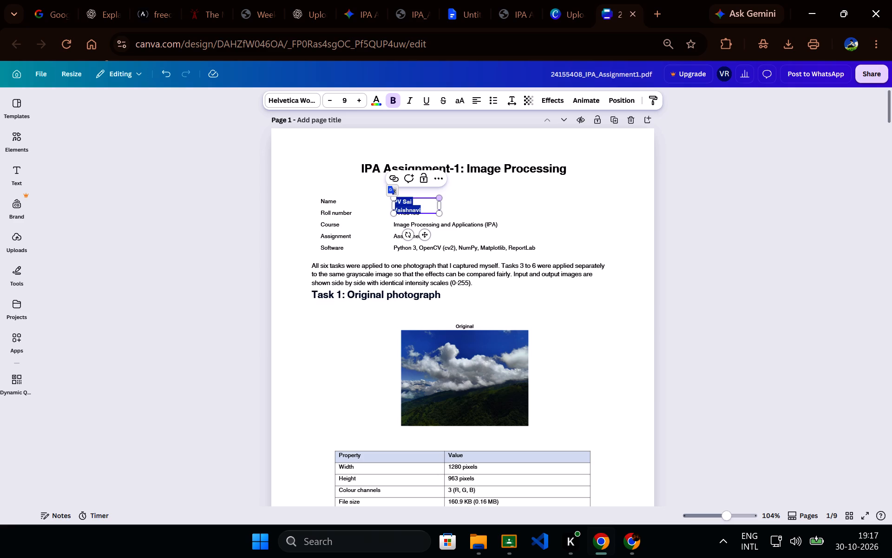
left_click_drag(440, 206, 451, 204)
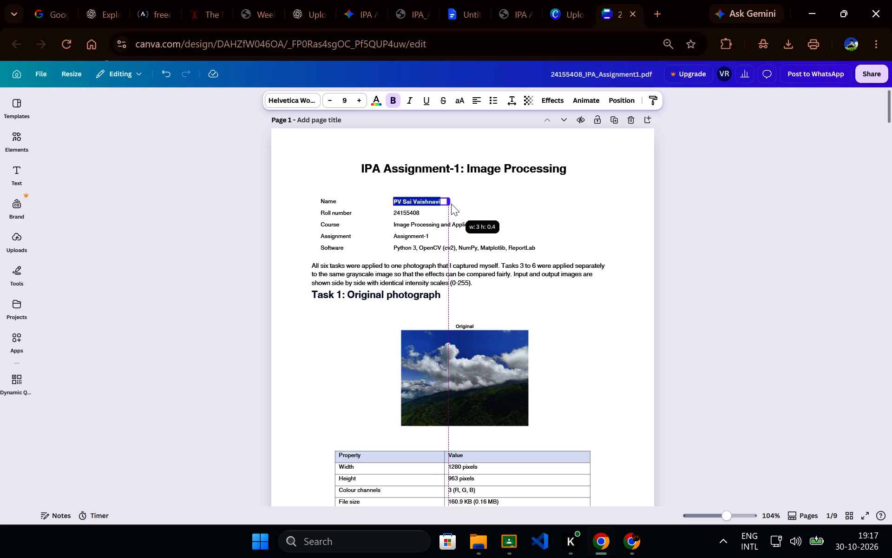
left_click_drag(451, 204, 447, 201)
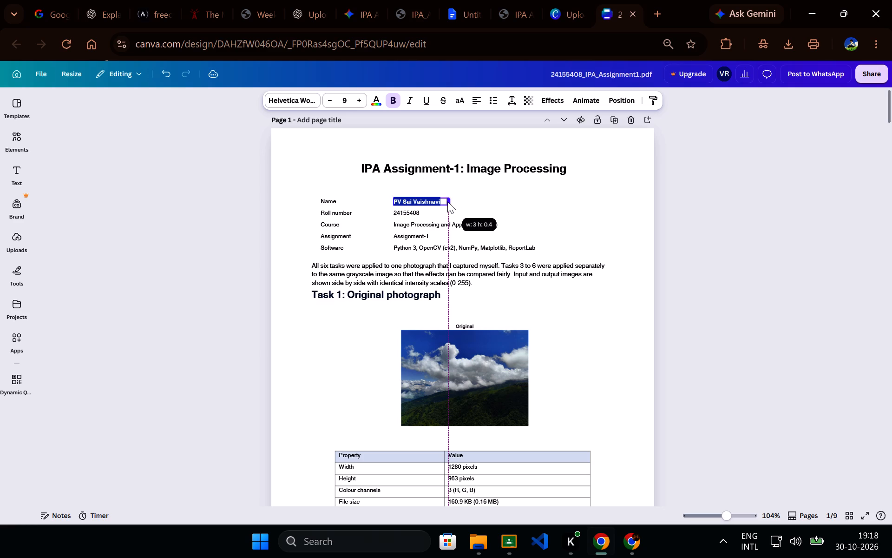
left_click_drag(447, 201, 444, 201)
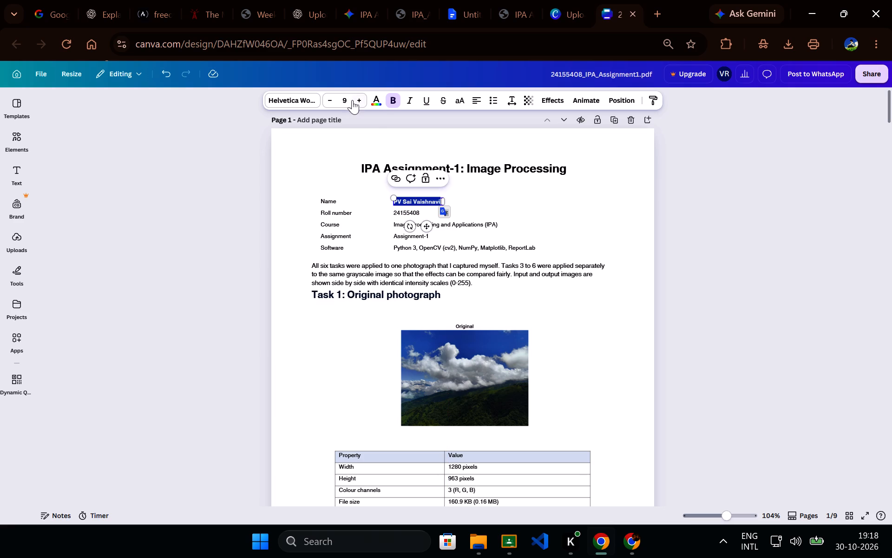
Set the student name value's font size to 13 and widen its text box to fit on one line.
left_click(364, 98)
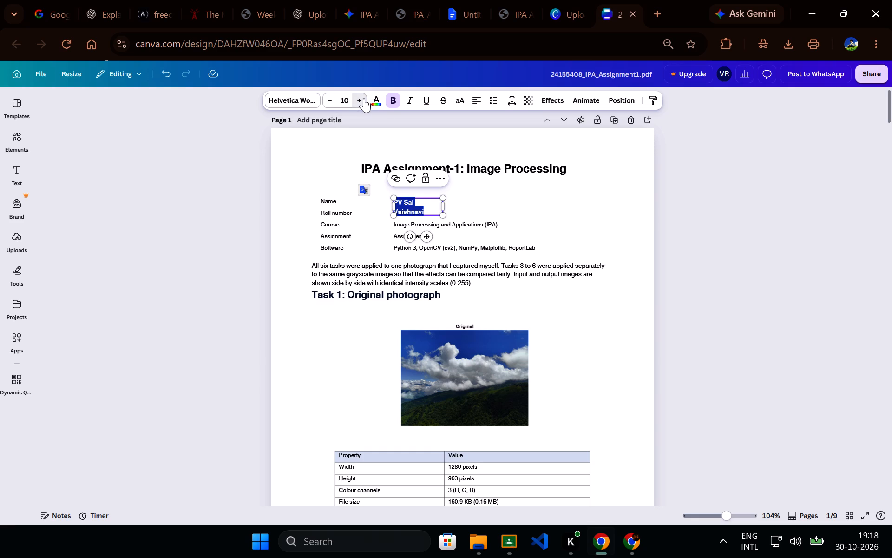
left_click(364, 98)
left_click(364, 98)
left_click(364, 98)
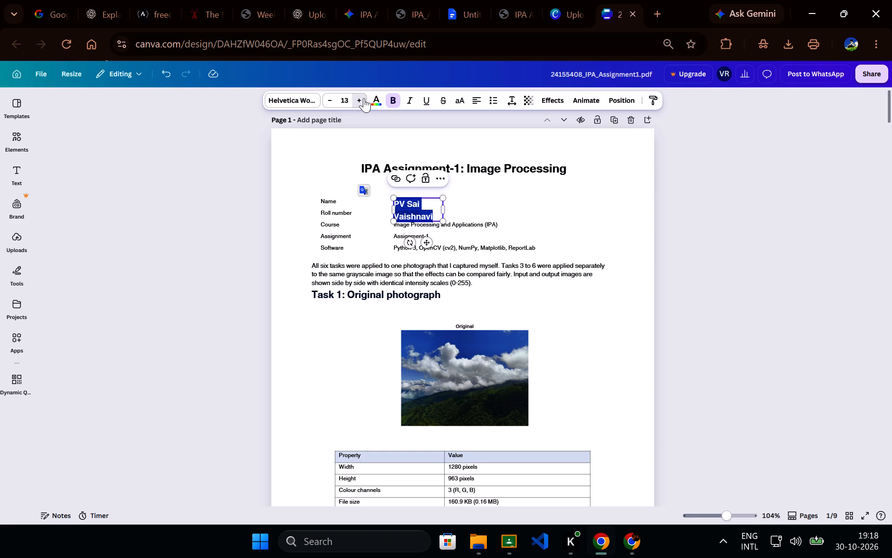
left_click_drag(446, 211, 459, 209)
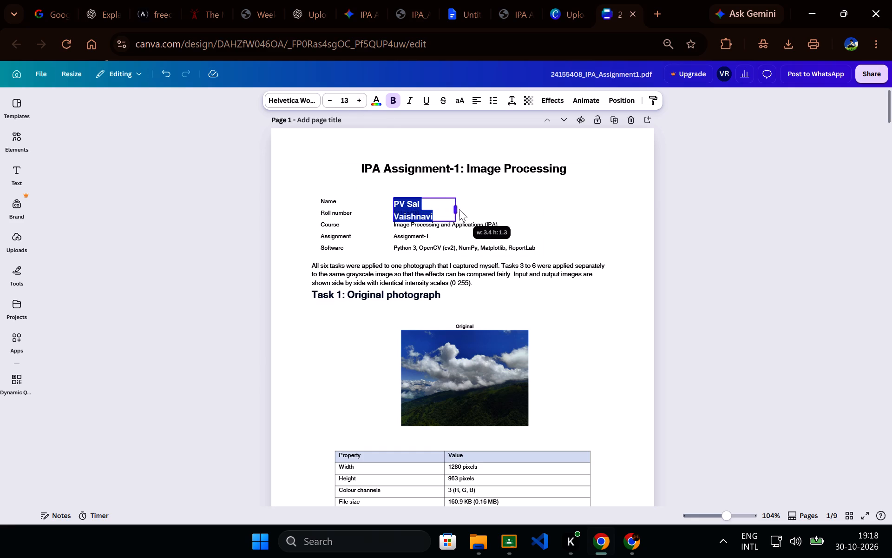
left_click_drag(459, 209, 467, 209)
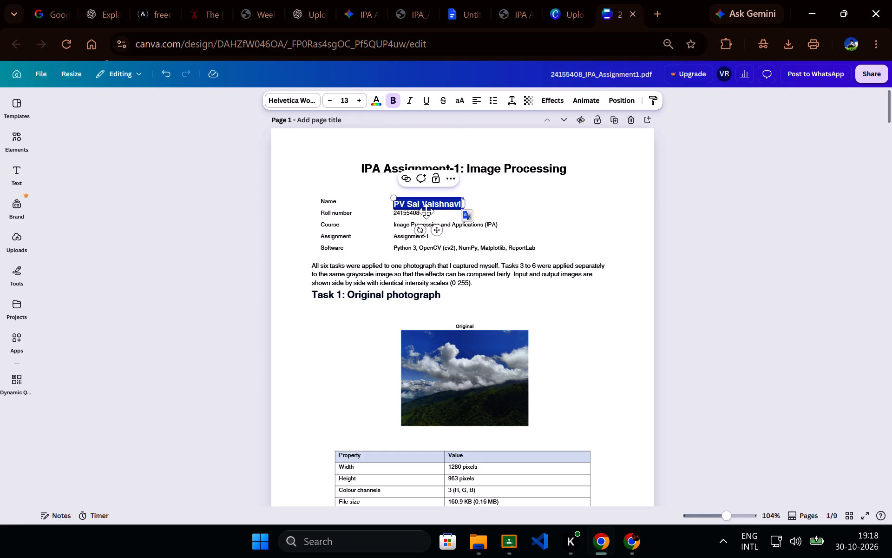
Make the roll number value in the page 1 details bold and raise its font size to 12.
left_click(420, 214)
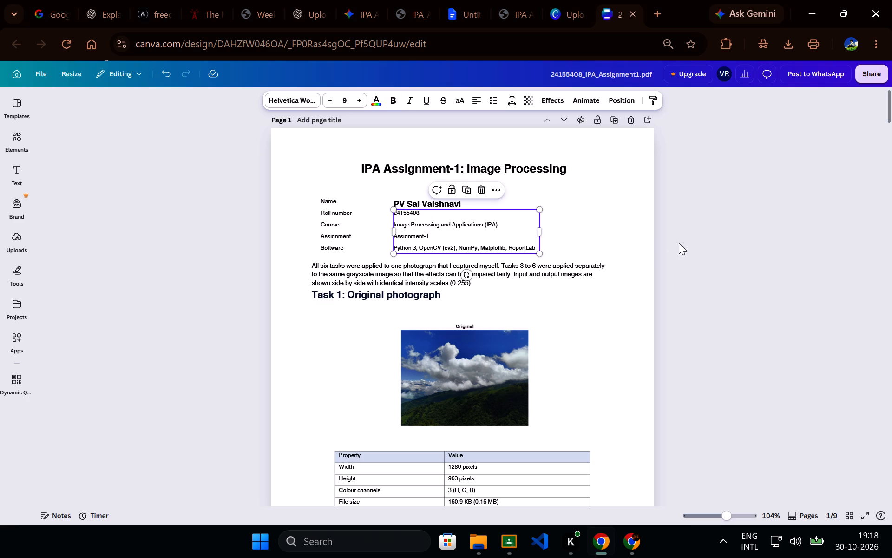
left_click(694, 236)
left_click(407, 211)
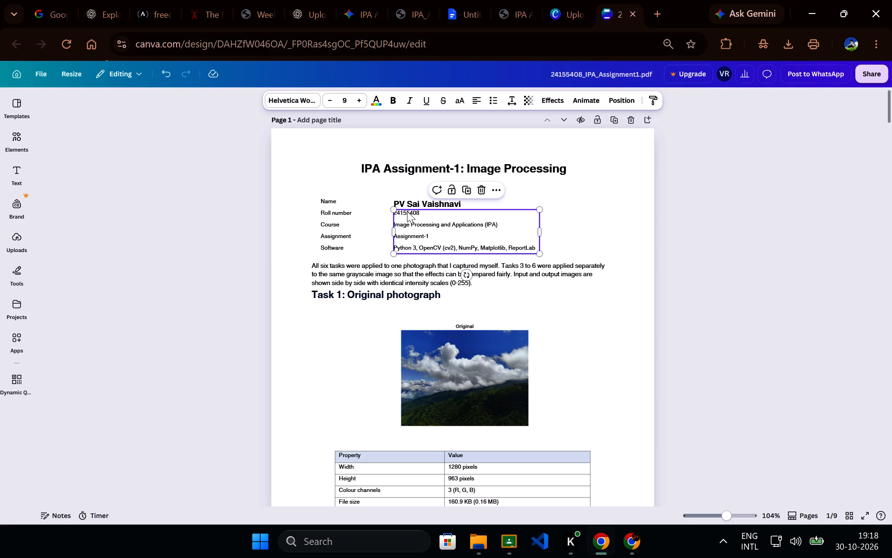
double_click(407, 211)
left_click(396, 95)
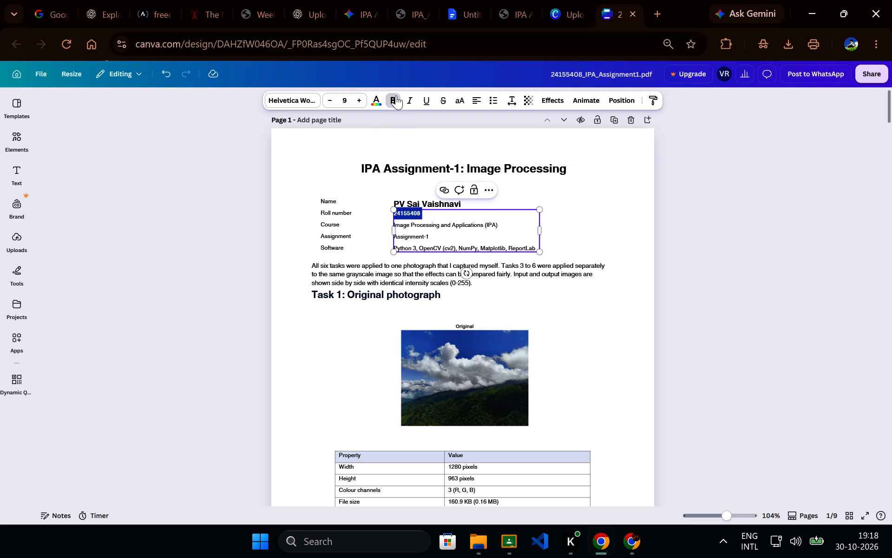
left_click(359, 99)
left_click(359, 99)
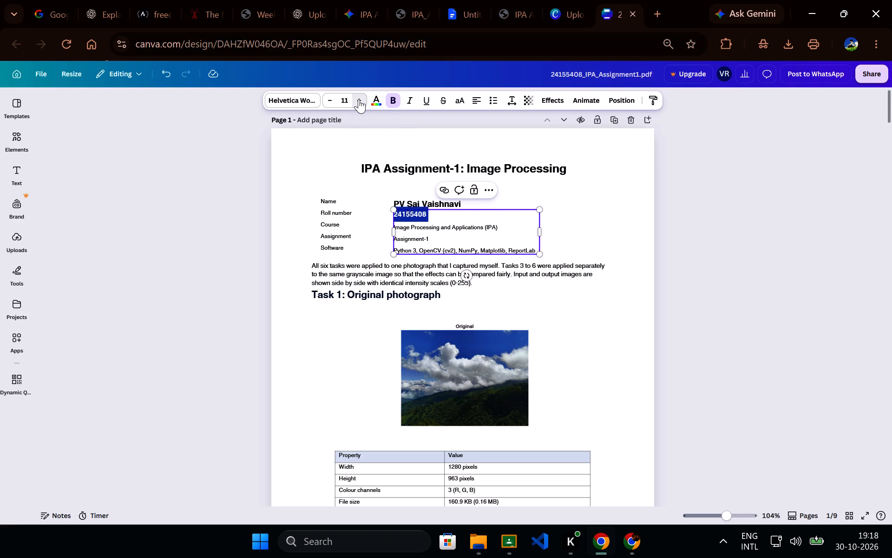
left_click(359, 99)
left_click(687, 214)
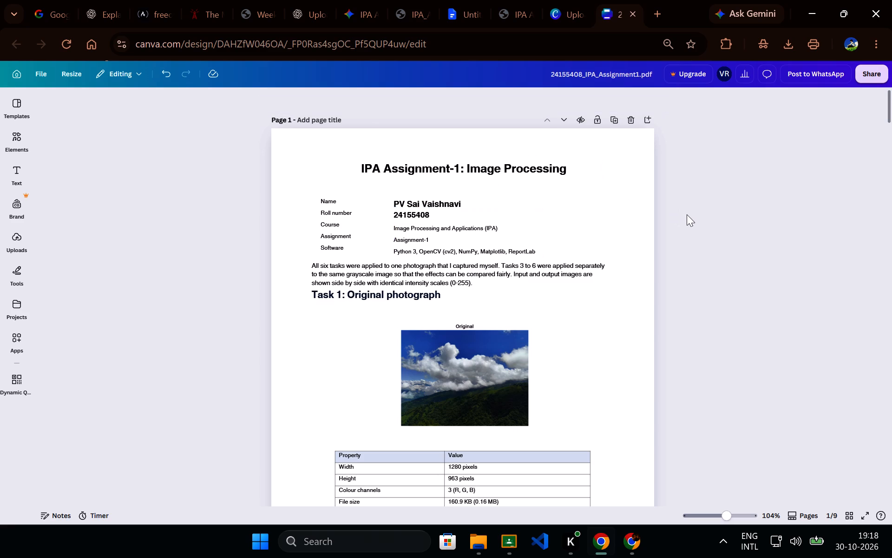
Shift the student name value and the block of detail values below it slightly upward.
left_click_drag(439, 204, 438, 200)
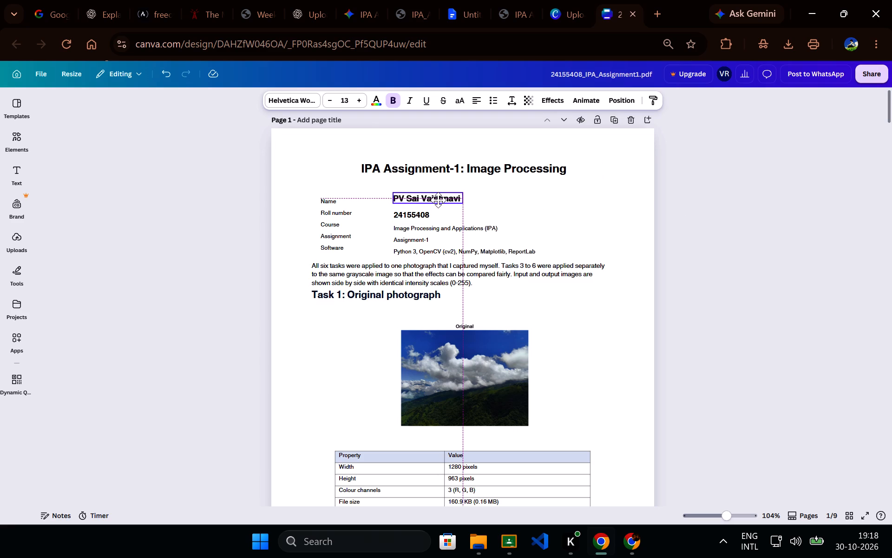
left_click_drag(438, 200, 438, 199)
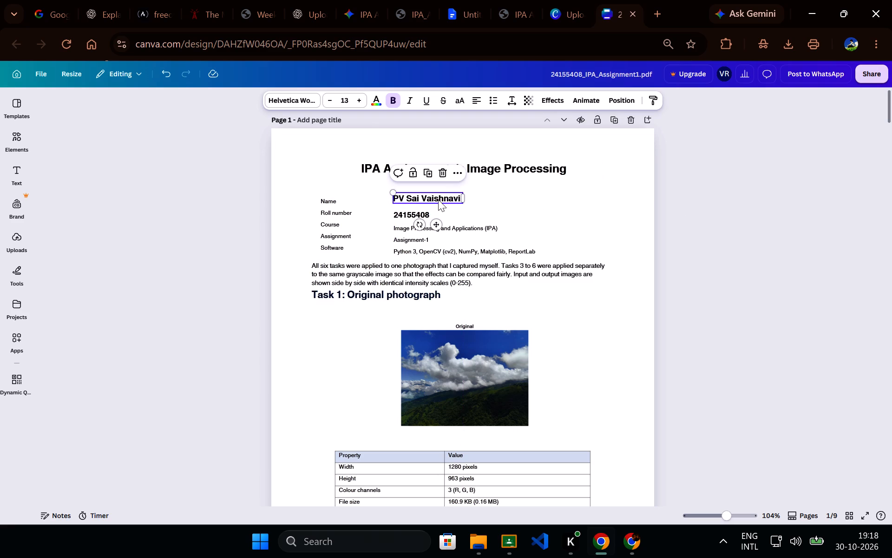
left_click(415, 217)
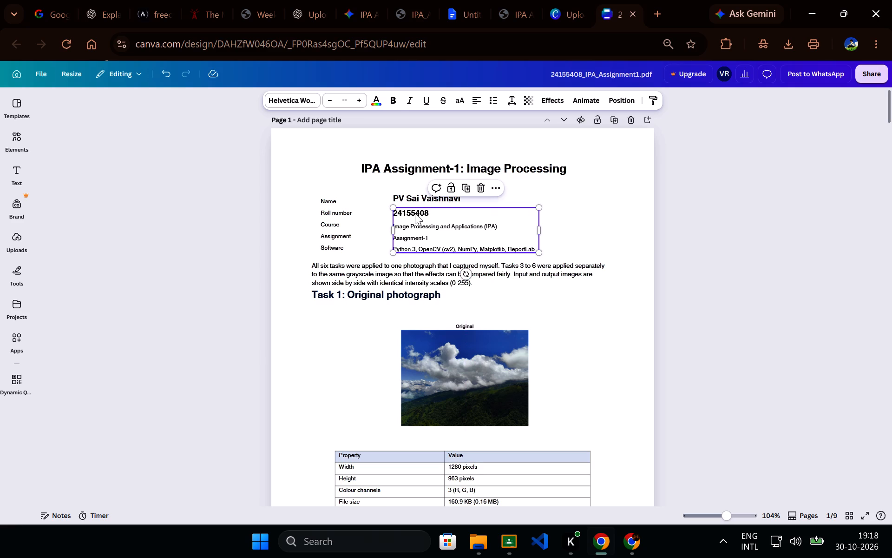
Make the software value in the page 1 details bold at size 10 and widen its text box to fit on one line.
left_click(671, 208)
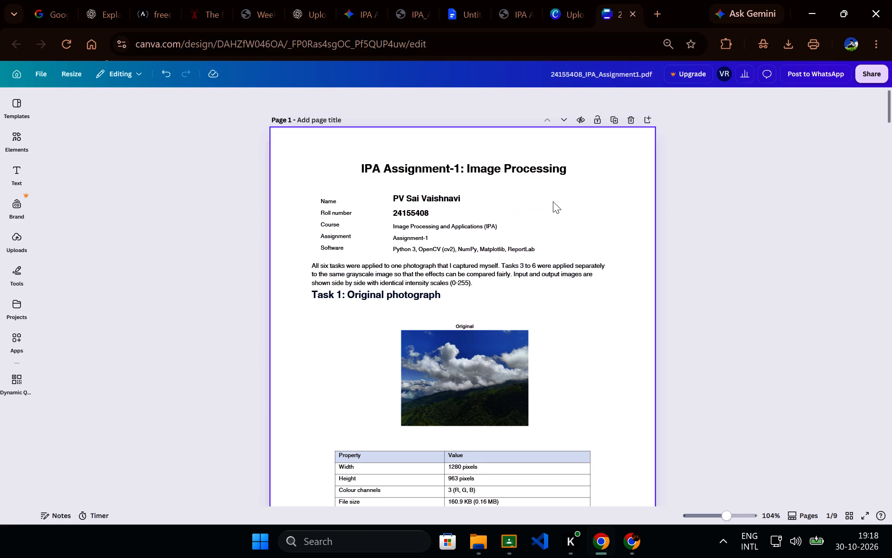
left_click(507, 250)
double_click(507, 250)
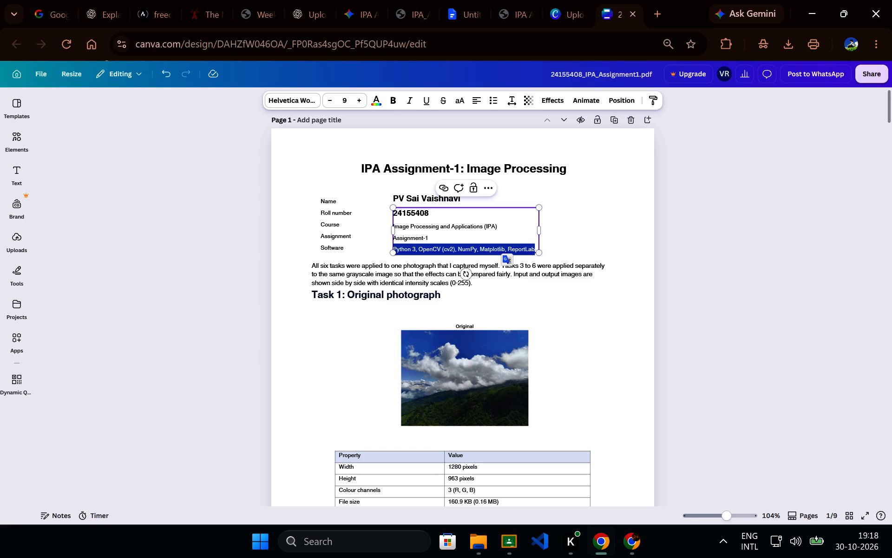
left_click(392, 100)
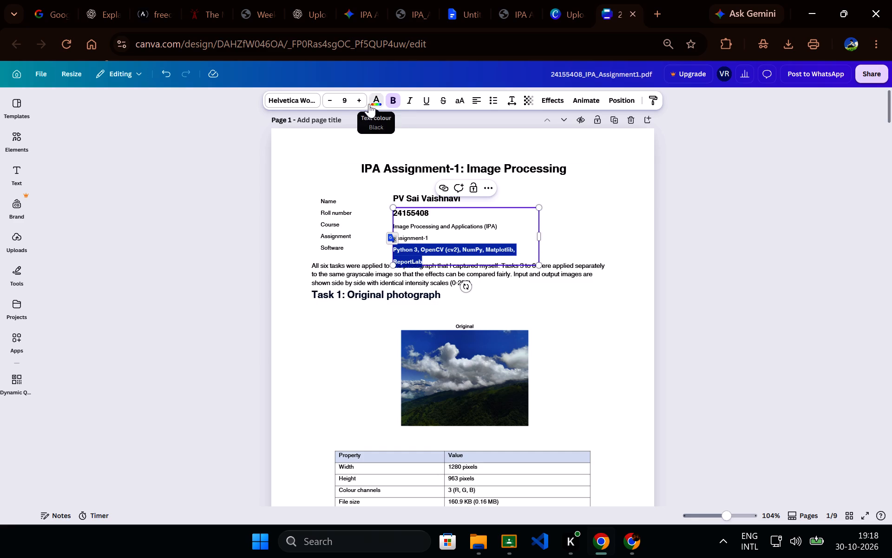
left_click(360, 103)
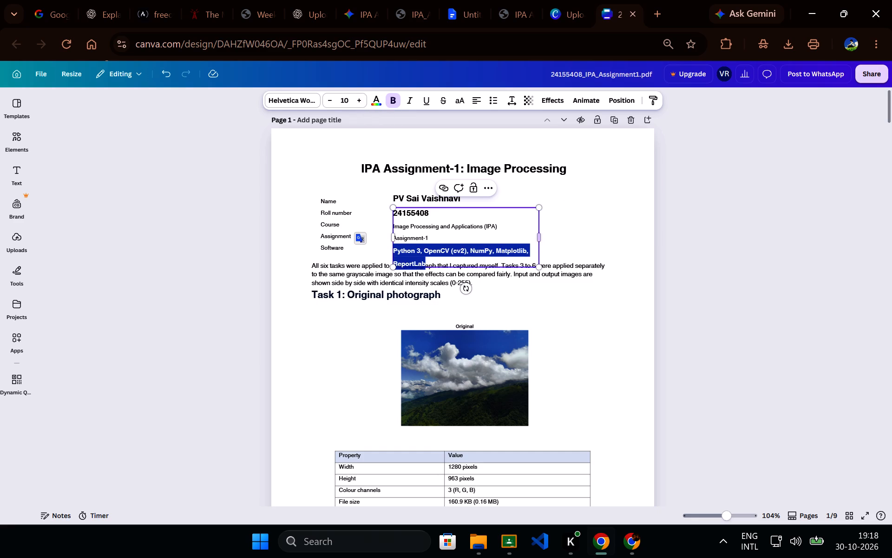
left_click_drag(539, 236, 548, 232)
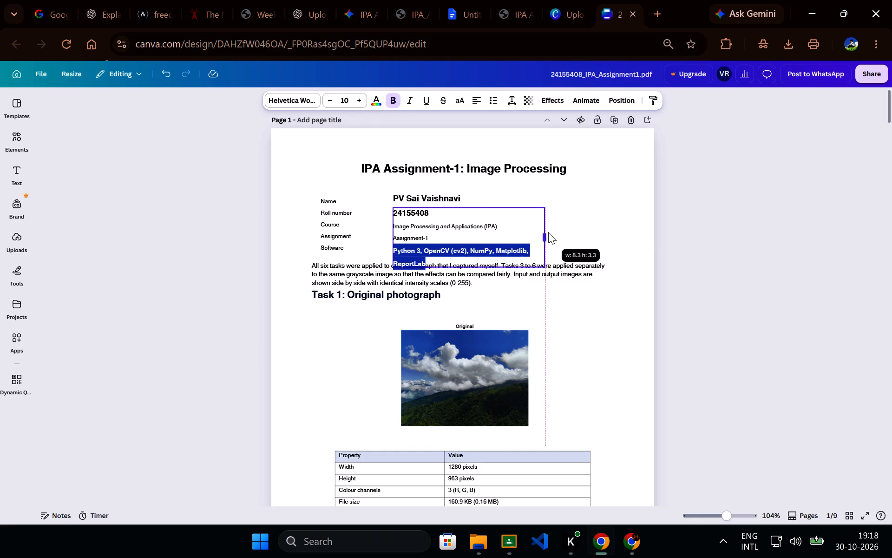
left_click_drag(548, 232, 571, 232)
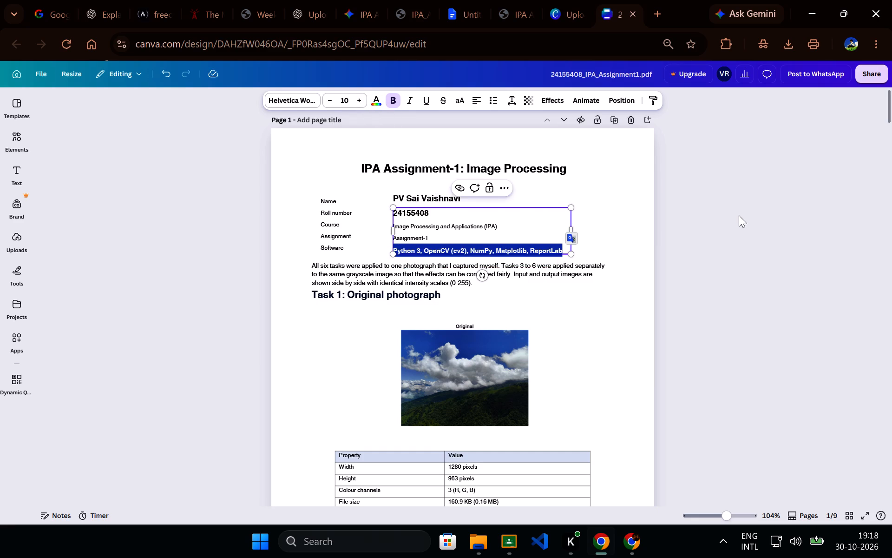
left_click(739, 215)
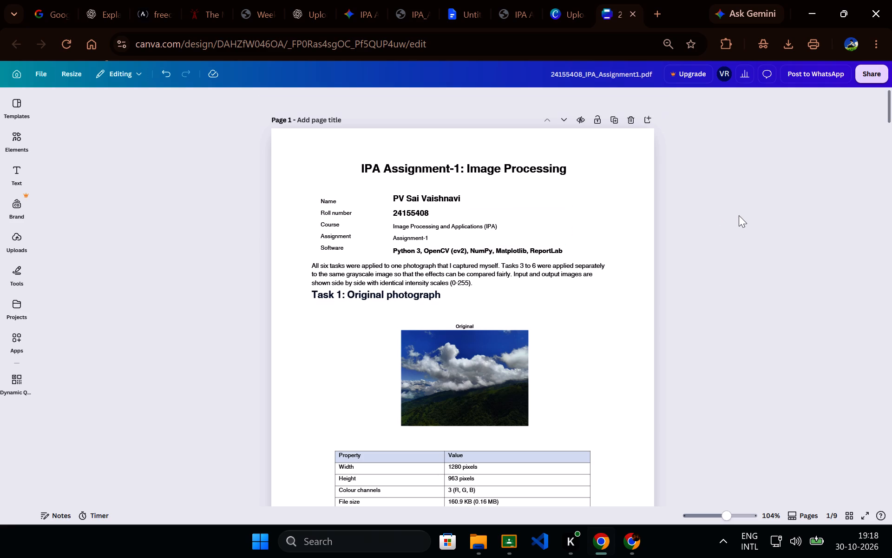
Move the intro paragraph and Task 1 heading block to align with the detail labels and sit slightly lower.
left_click_drag(499, 275, 500, 275)
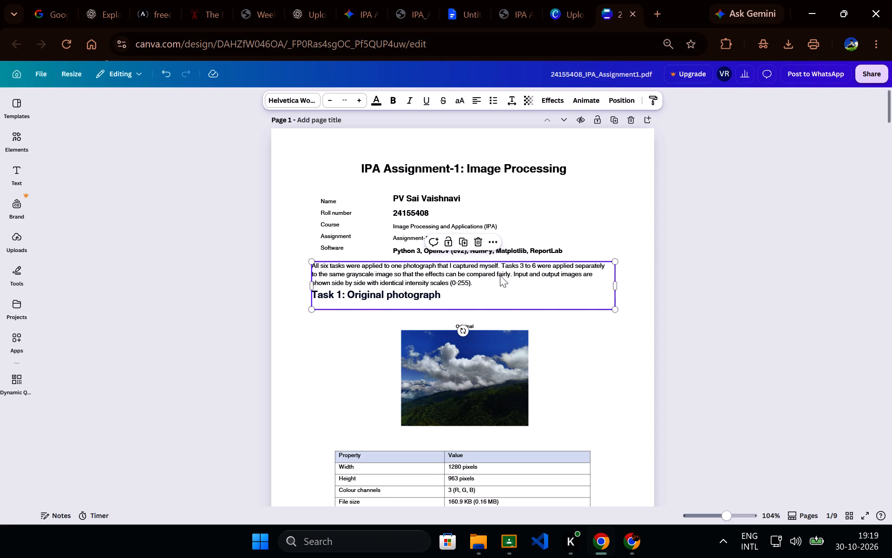
left_click_drag(500, 275, 508, 275)
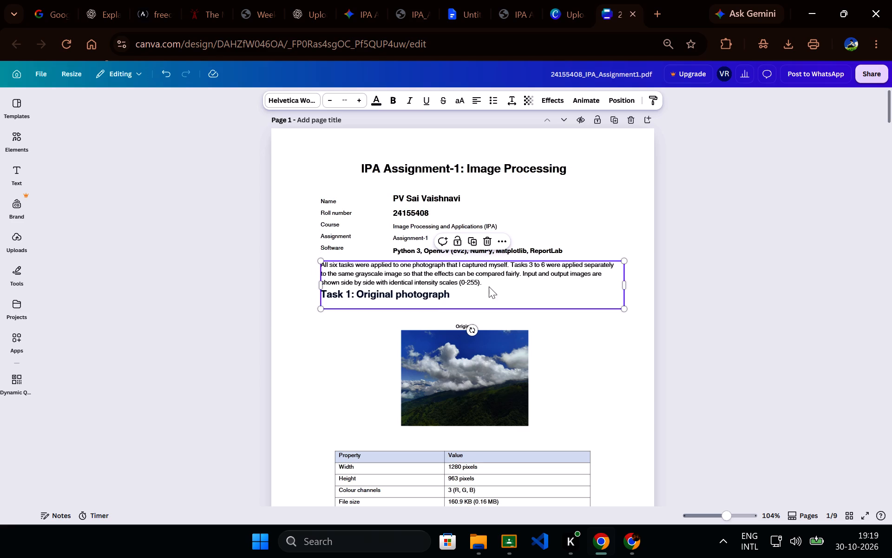
left_click_drag(428, 298, 428, 306)
left_click(447, 356)
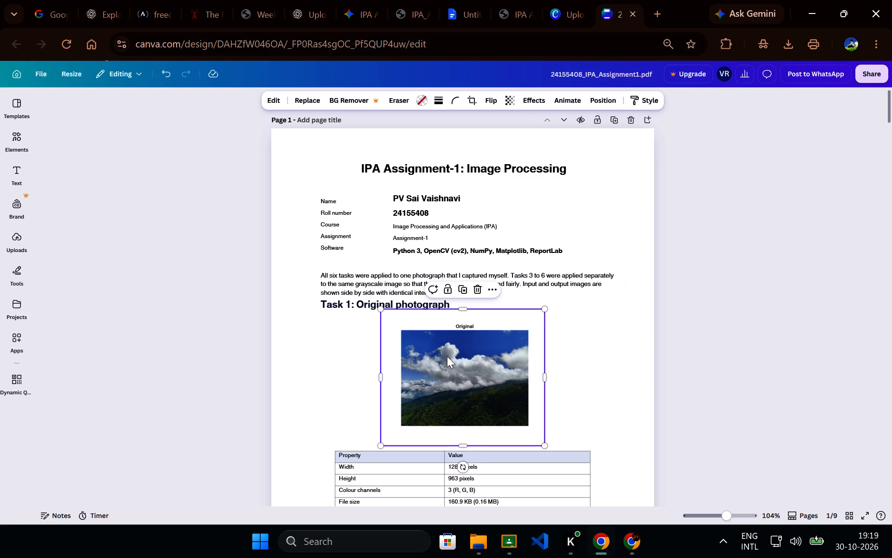
left_click(673, 313)
Delete the grid and shaded header behind the image property table on page 1, keeping its text.
scroll(673, 313, "down", 2)
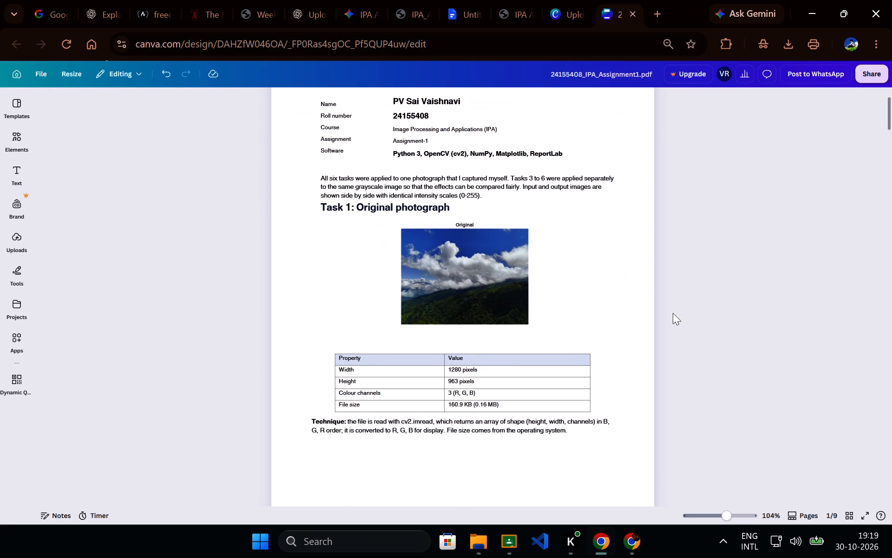
scroll(673, 313, "down", 1)
left_click_drag(557, 343, 558, 337)
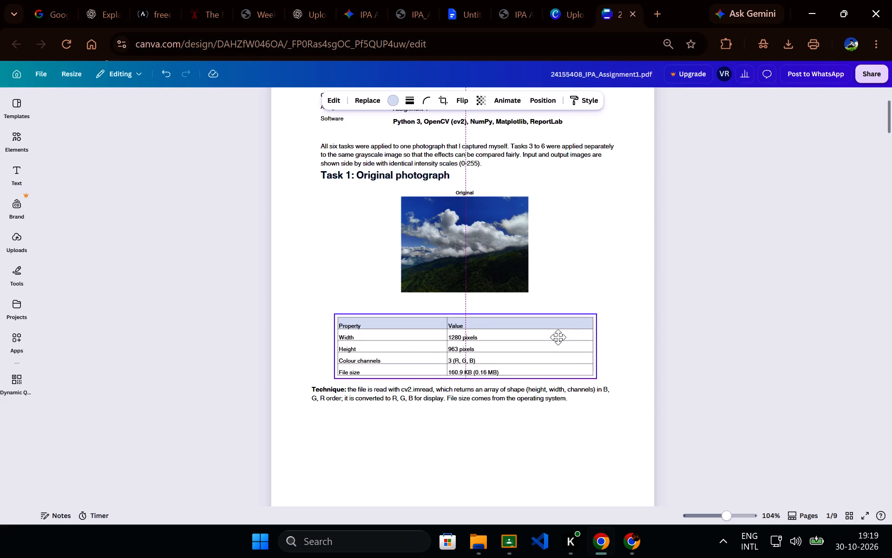
left_click_drag(558, 337, 557, 336)
key("Delete")
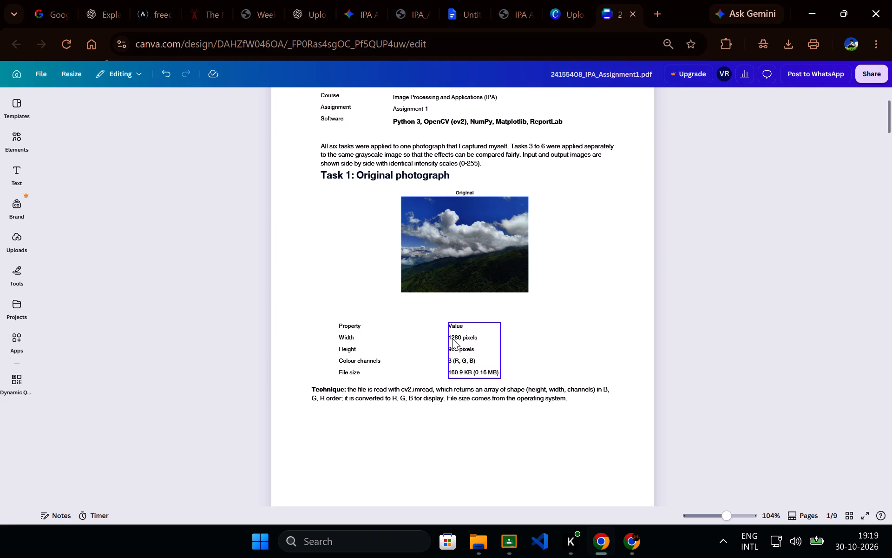
Move the property labels and values up beneath the original photograph, bringing the two columns closer together and level.
left_click_drag(340, 351, 399, 327)
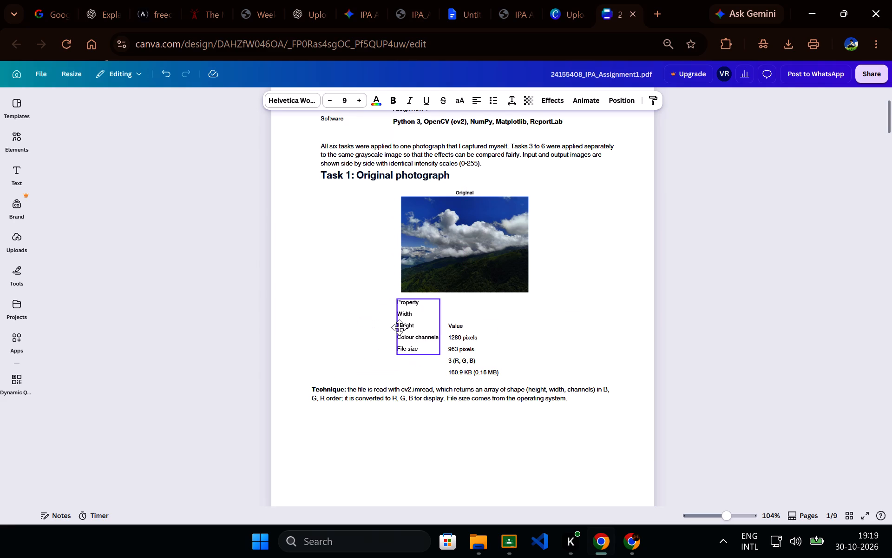
left_click_drag(399, 327, 401, 327)
left_click_drag(461, 348, 468, 339)
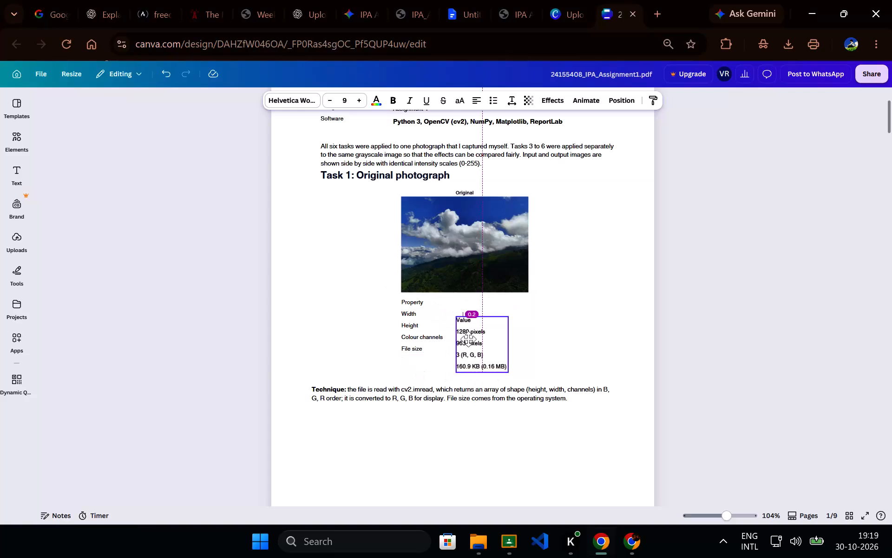
left_click_drag(468, 339, 485, 323)
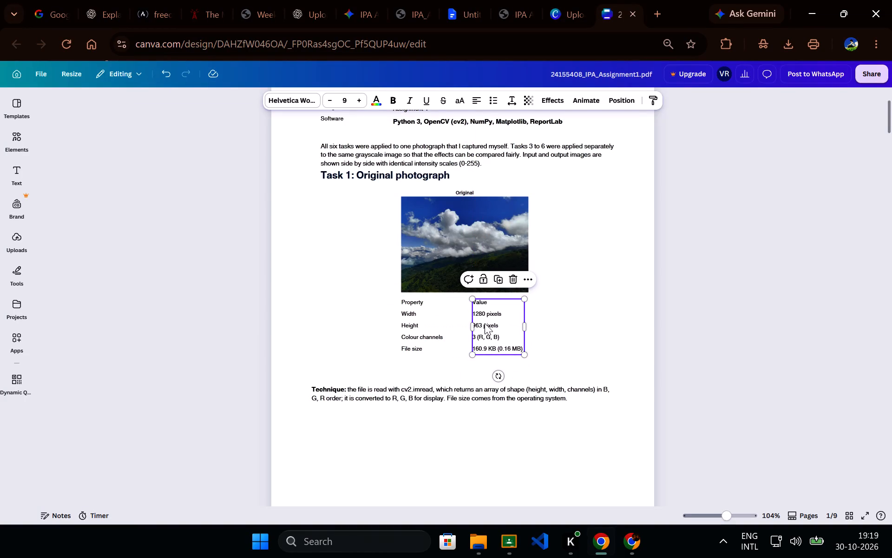
left_click_drag(427, 320, 441, 320)
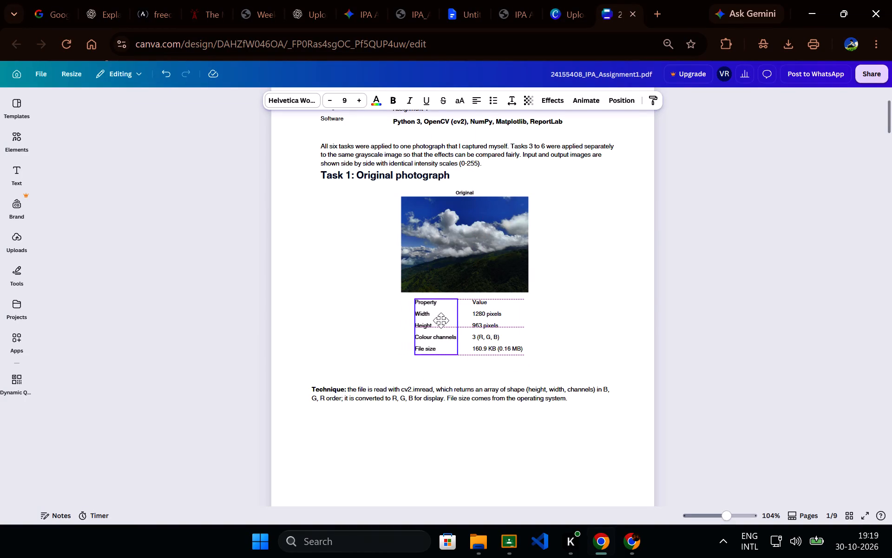
left_click_drag(441, 320, 443, 320)
left_click(712, 307)
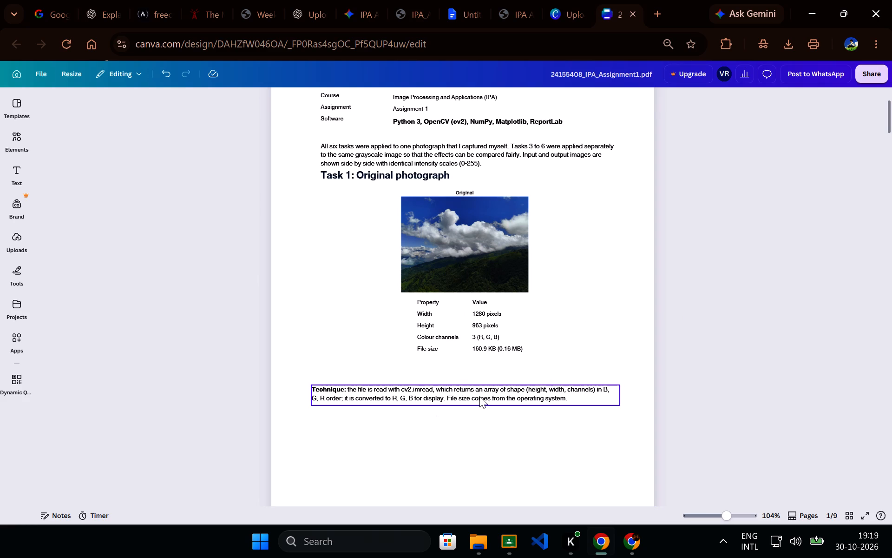
Move the Technique paragraph up beneath the property list, aligned with the left edge of the Task 1 text.
left_click_drag(479, 396, 489, 389)
left_click(785, 311)
scroll(785, 311, "left", 2)
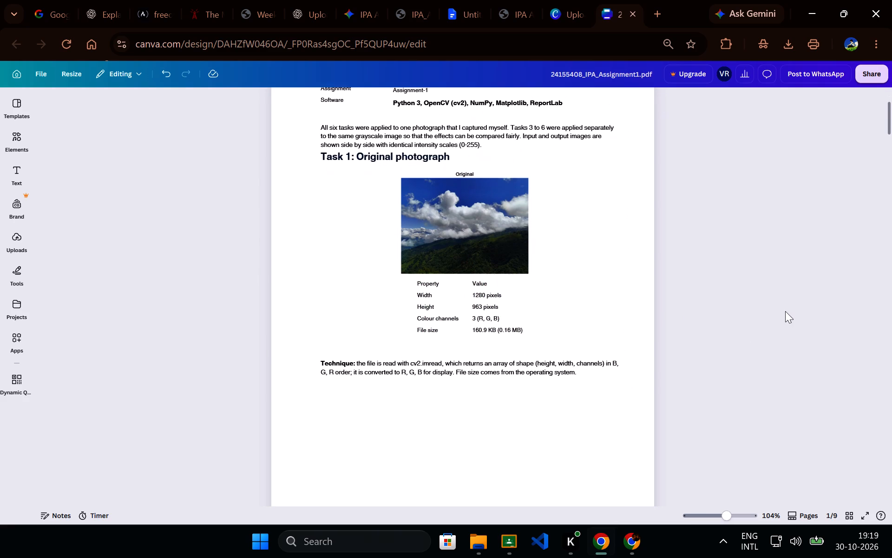
scroll(785, 311, "down", 1)
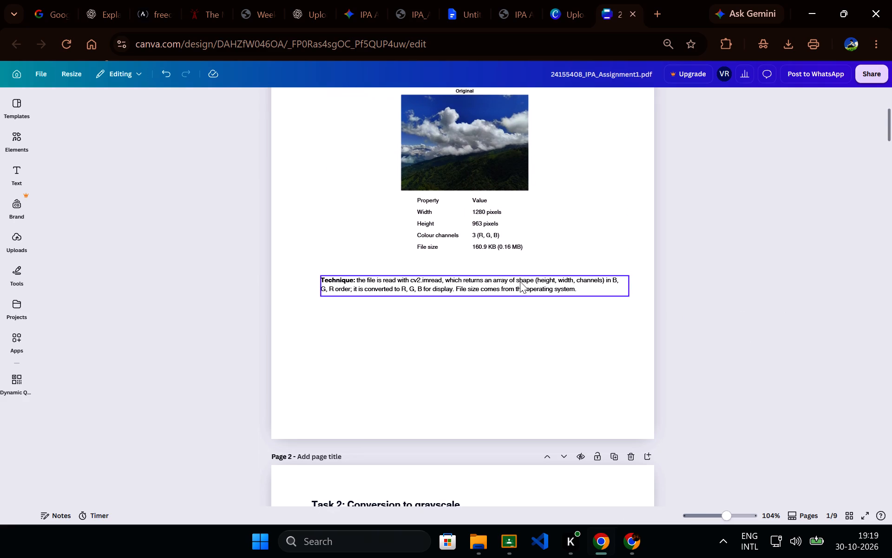
left_click_drag(520, 281, 524, 271)
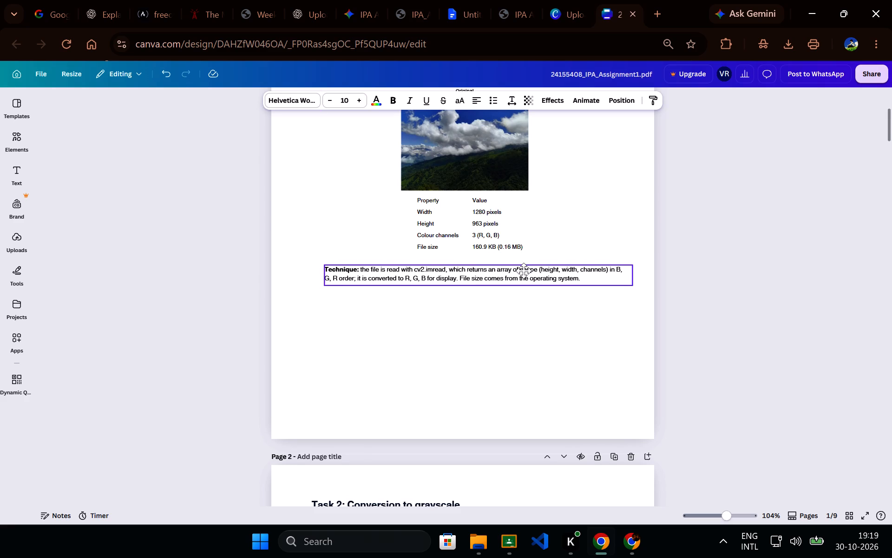
left_click_drag(524, 271, 520, 268)
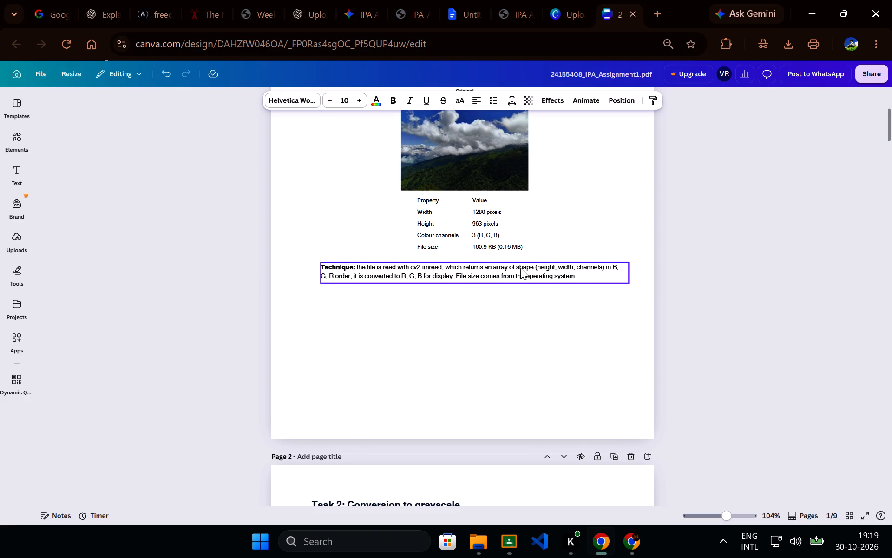
left_click(743, 286)
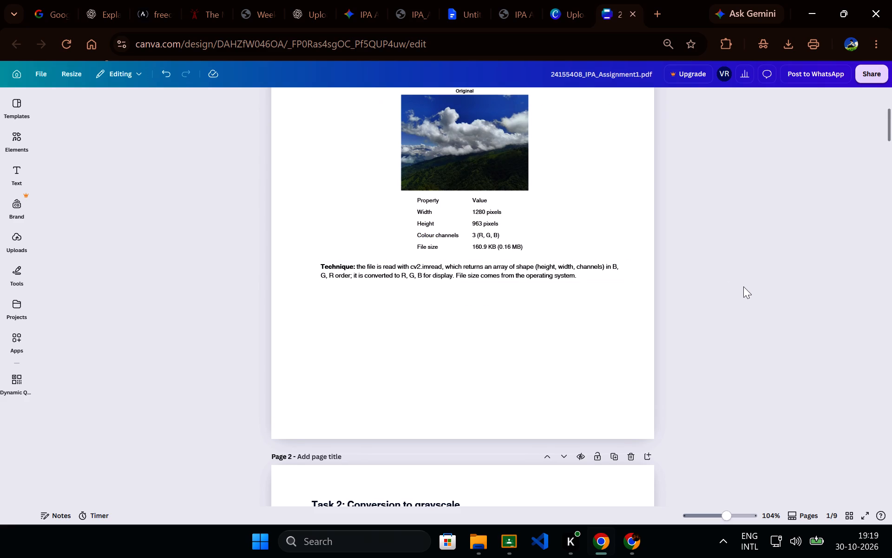
Switch to the original assignment PDF and look through its pages to the complete code appendix.
left_click(538, 0)
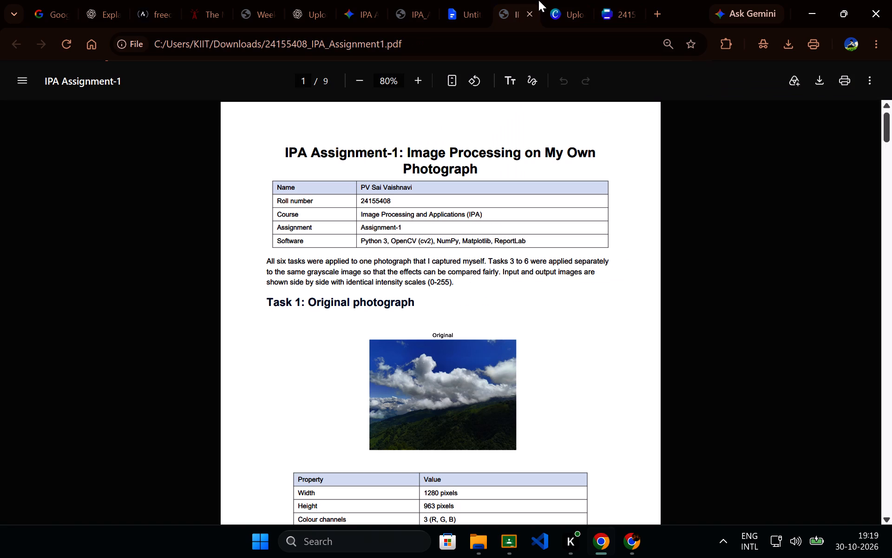
scroll(489, 321, "down", 7)
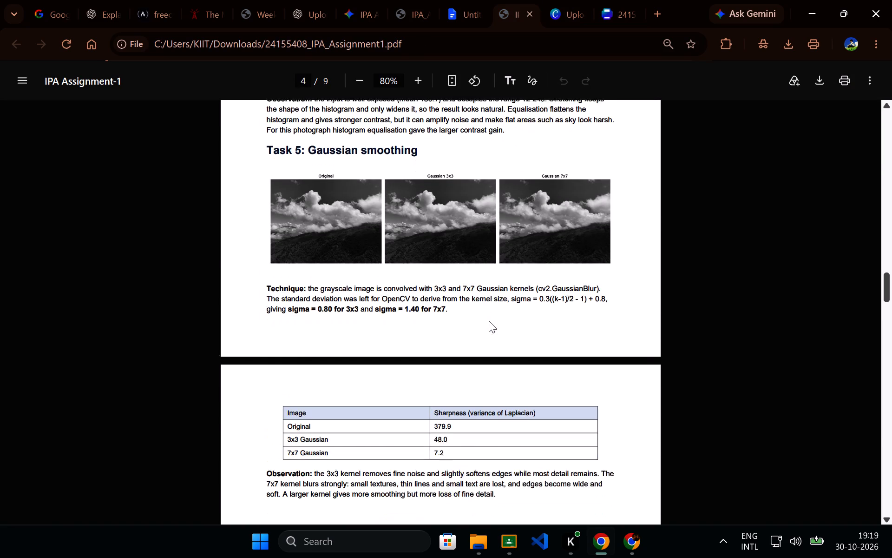
scroll(489, 321, "down", 8)
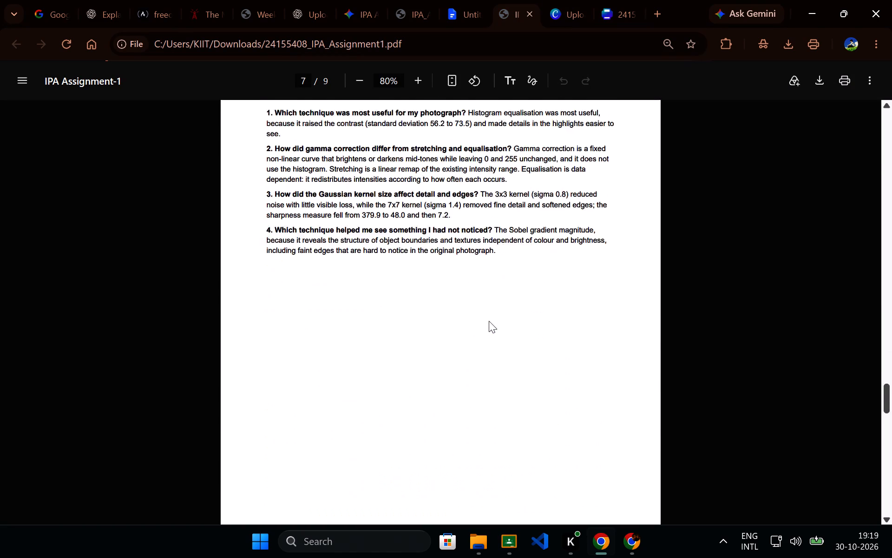
scroll(489, 321, "down", 3)
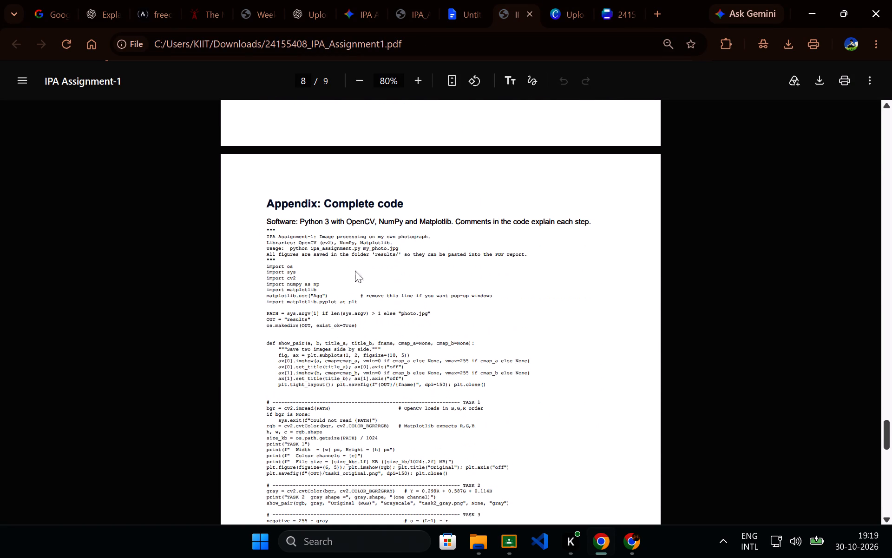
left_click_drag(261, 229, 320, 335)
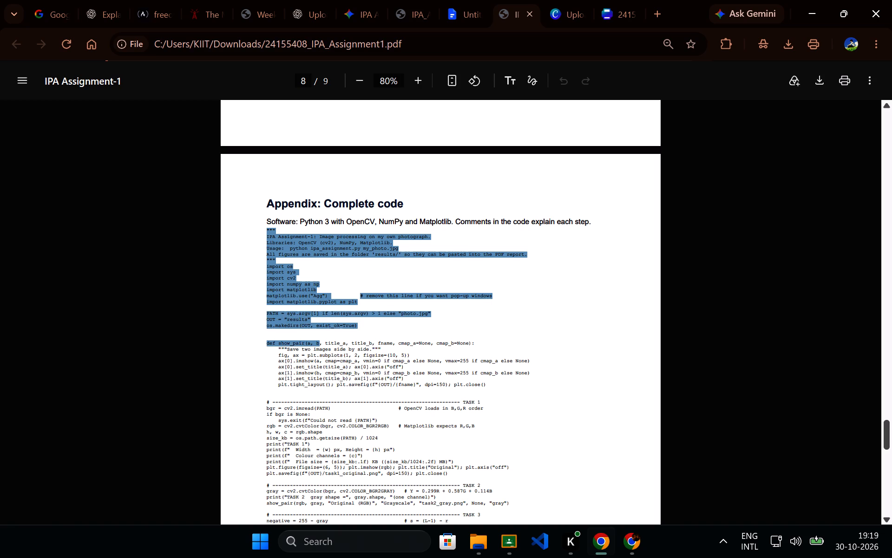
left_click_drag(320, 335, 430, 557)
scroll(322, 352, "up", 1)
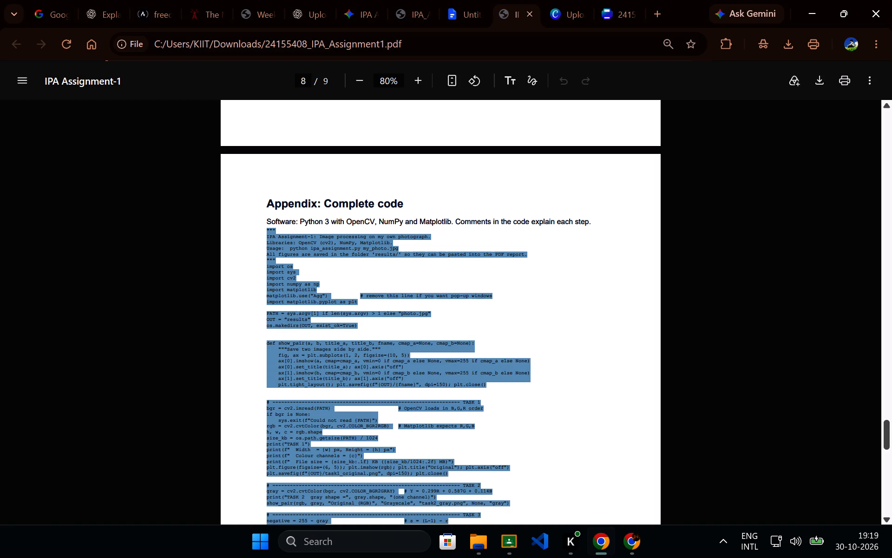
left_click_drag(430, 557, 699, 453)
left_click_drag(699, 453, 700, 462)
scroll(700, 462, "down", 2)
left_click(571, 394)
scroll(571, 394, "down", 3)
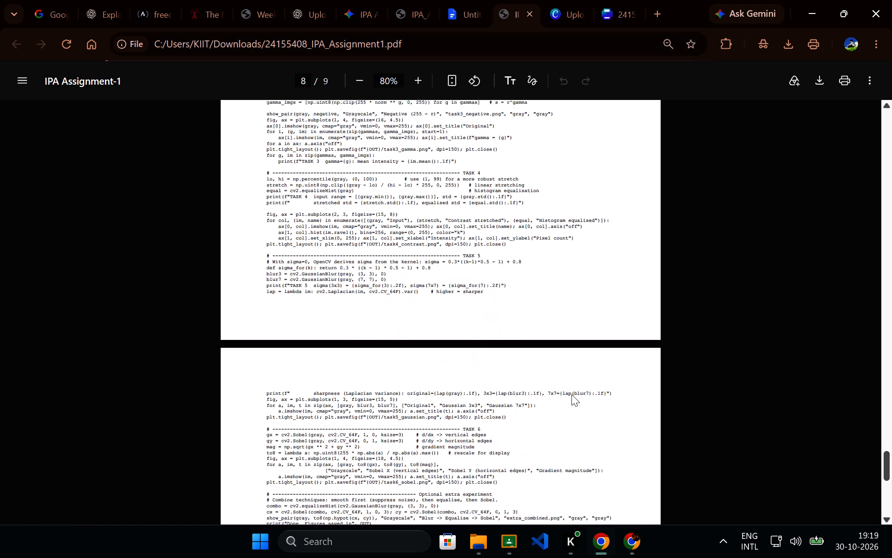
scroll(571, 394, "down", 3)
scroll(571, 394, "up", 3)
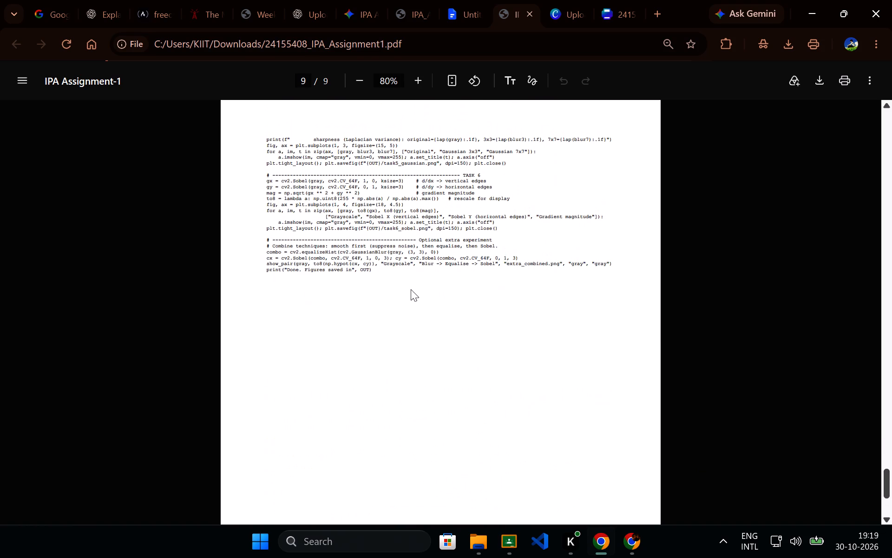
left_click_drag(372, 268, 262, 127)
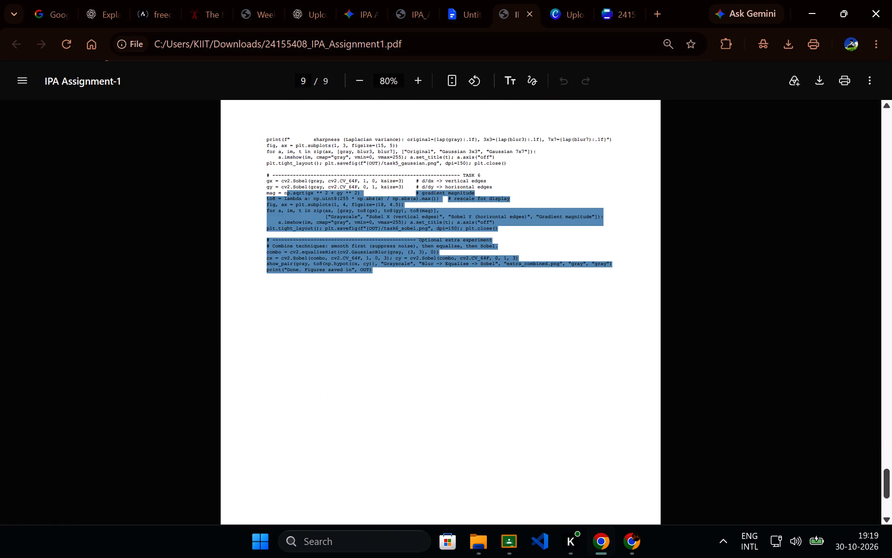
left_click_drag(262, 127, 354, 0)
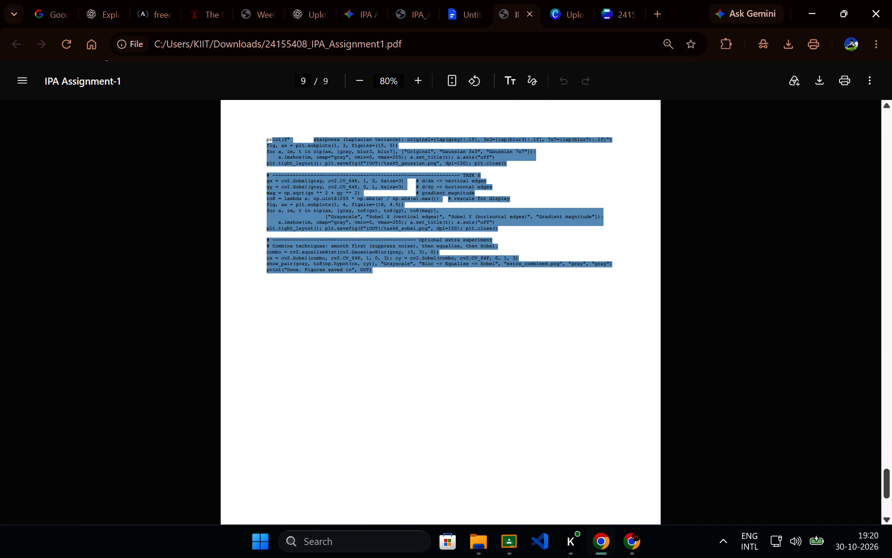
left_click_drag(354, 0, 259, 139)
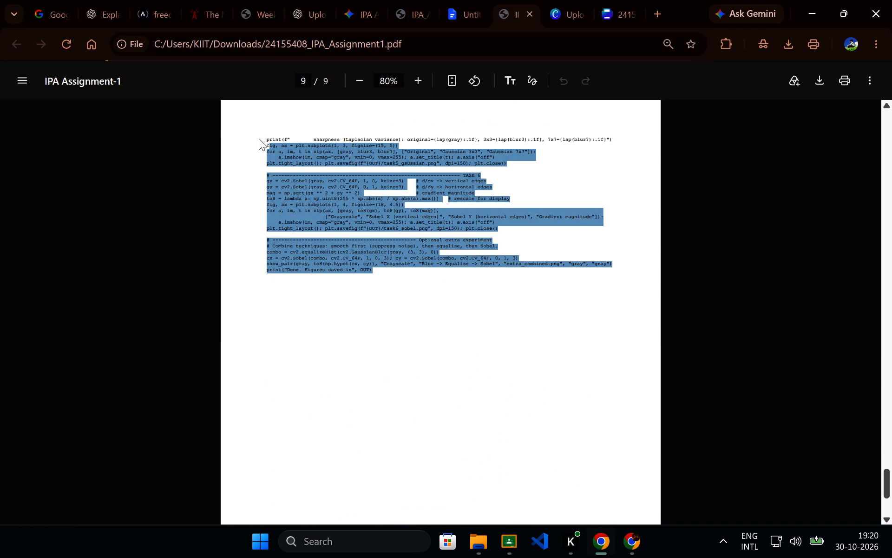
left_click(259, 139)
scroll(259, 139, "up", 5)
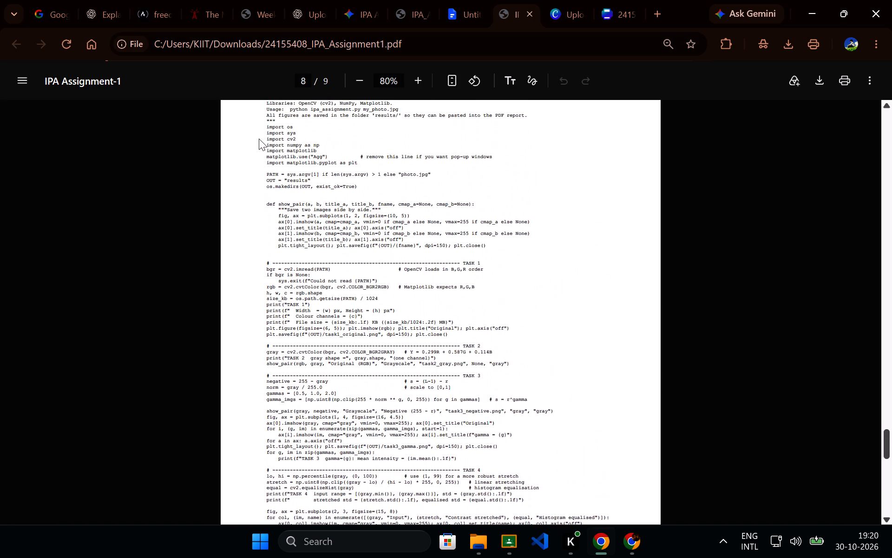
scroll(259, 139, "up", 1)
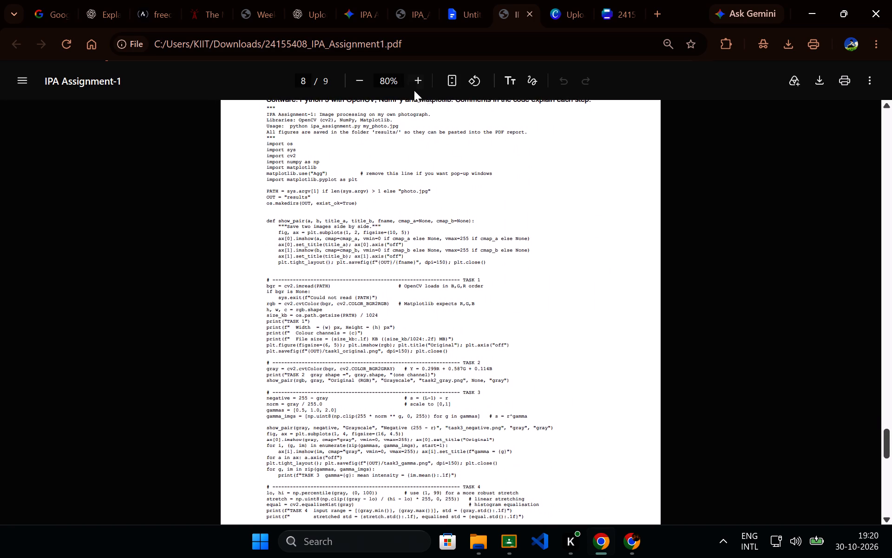
Copy the entire code appendix, from its heading on page 8 to the last code line on page 9.
double_click(367, 83)
double_click(367, 83)
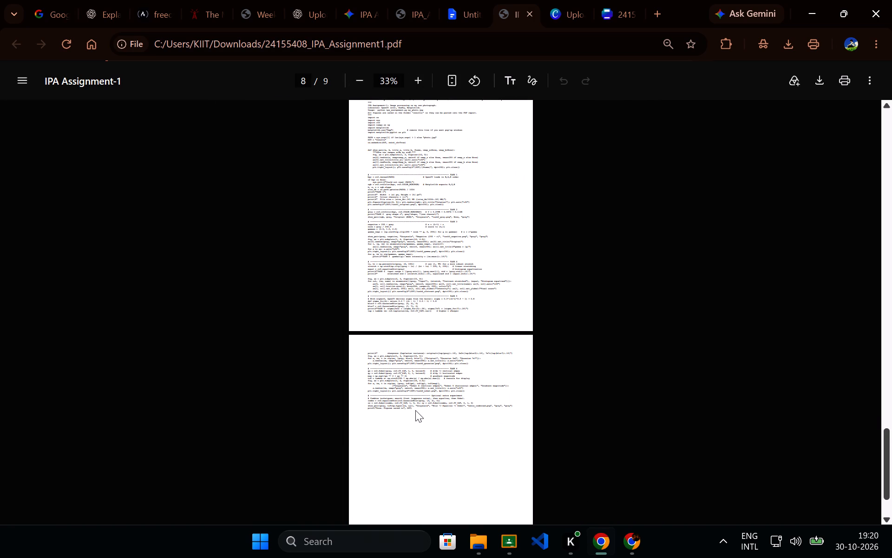
left_click_drag(412, 409, 352, 261)
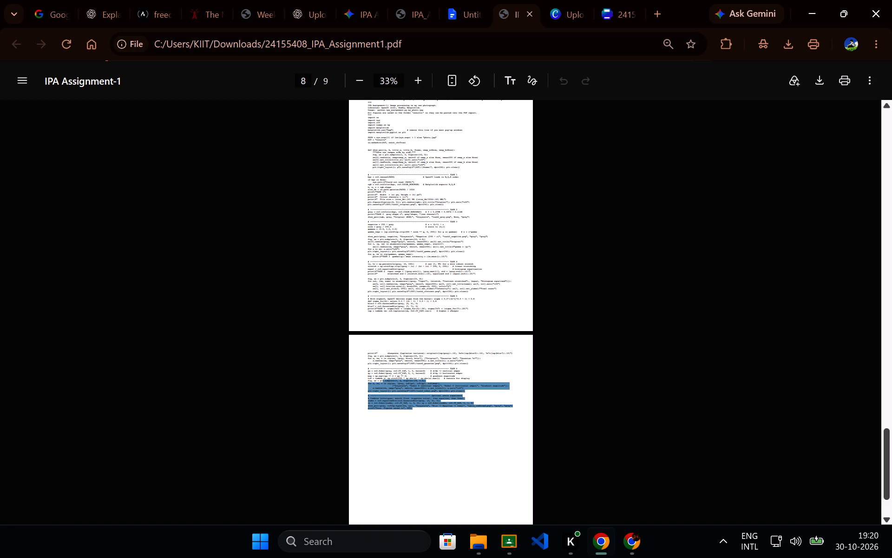
left_click_drag(352, 261, 363, 302)
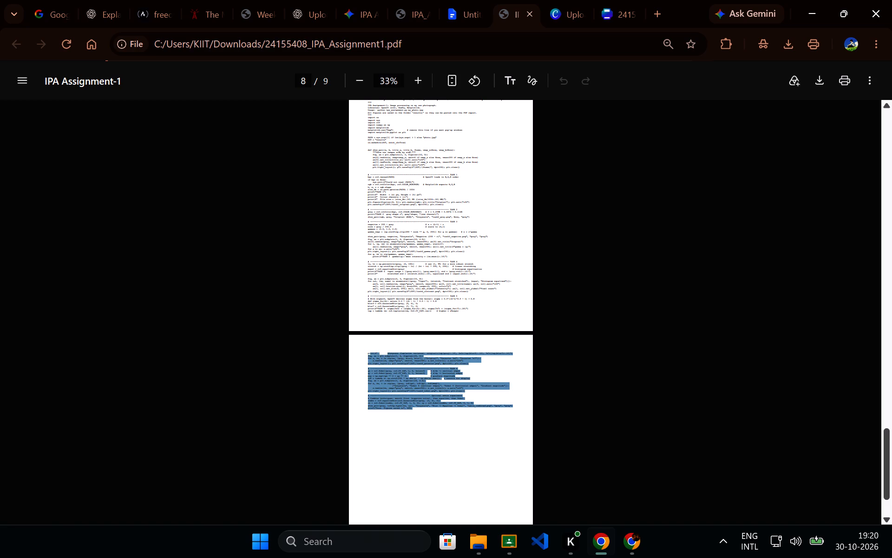
left_click_drag(363, 302, 368, 265)
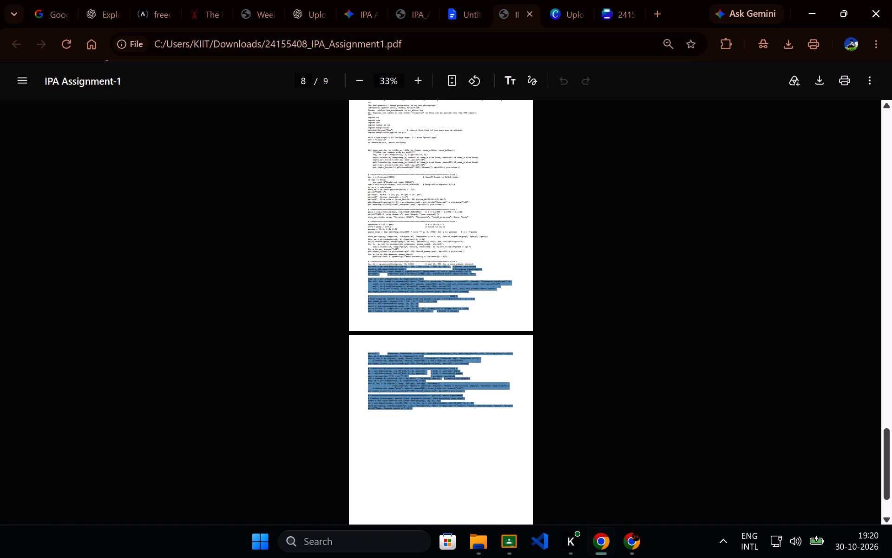
left_click_drag(368, 265, 361, 84)
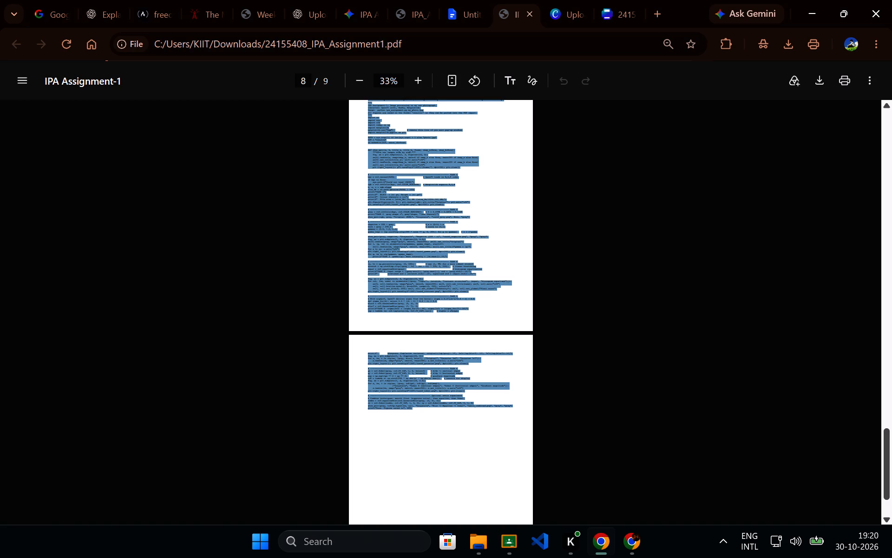
left_click_drag(361, 84, 362, 85)
left_click_drag(362, 85, 362, 85)
scroll(559, 212, "up", 1)
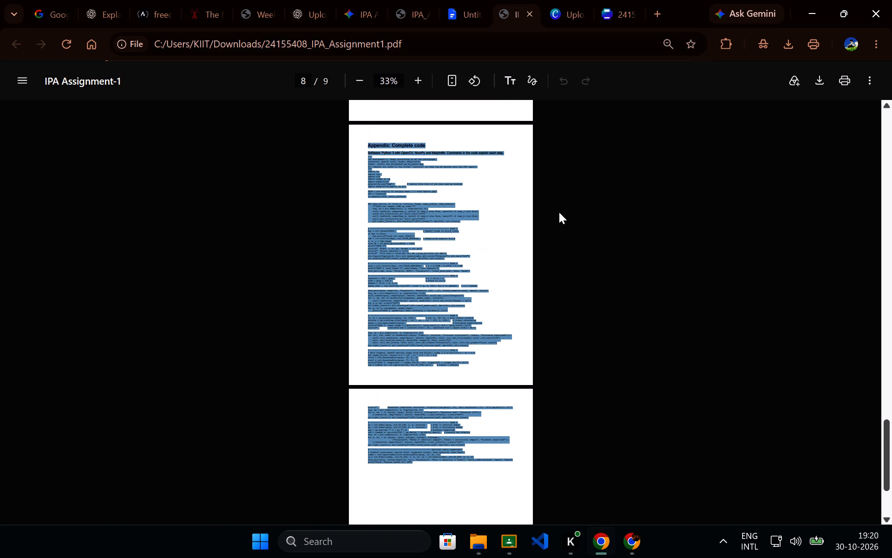
key("ctrl+c")
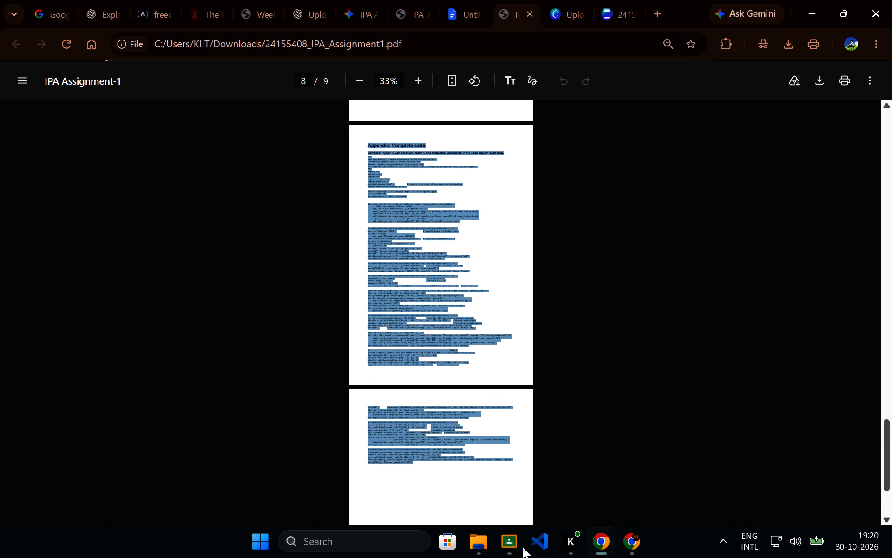
Switch to Visual Studio Code and replace the entire contents of main.py with the copied appendix code.
left_click(531, 547)
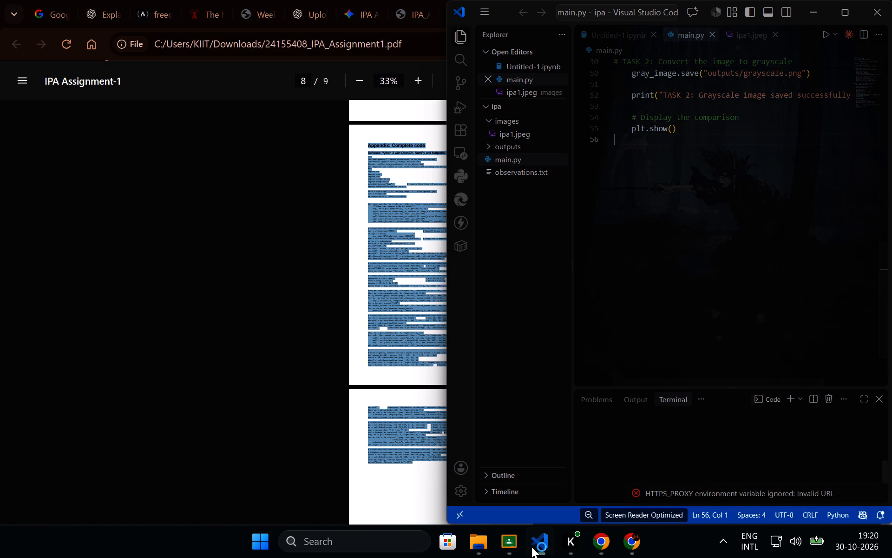
left_click(727, 266)
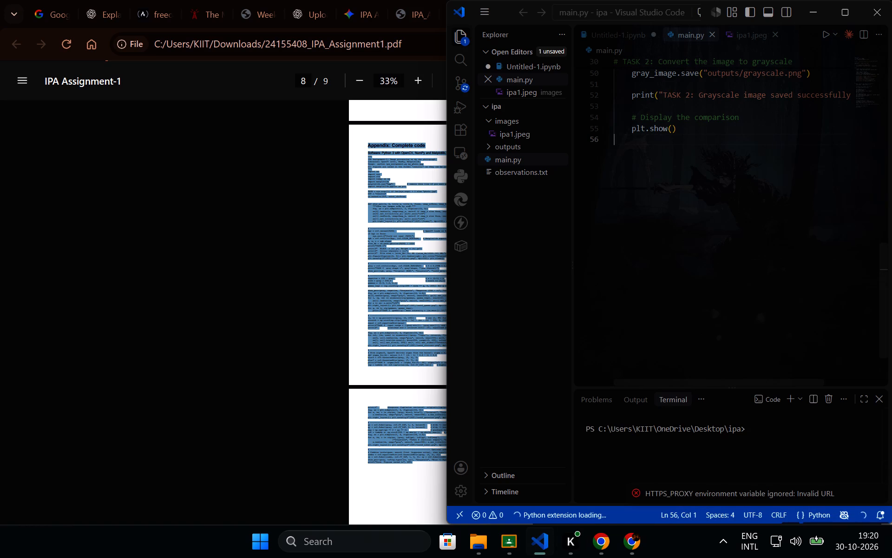
key("ctrl+a")
key("BackSpace")
key("ctrl+v")
scroll(727, 266, "up", 1)
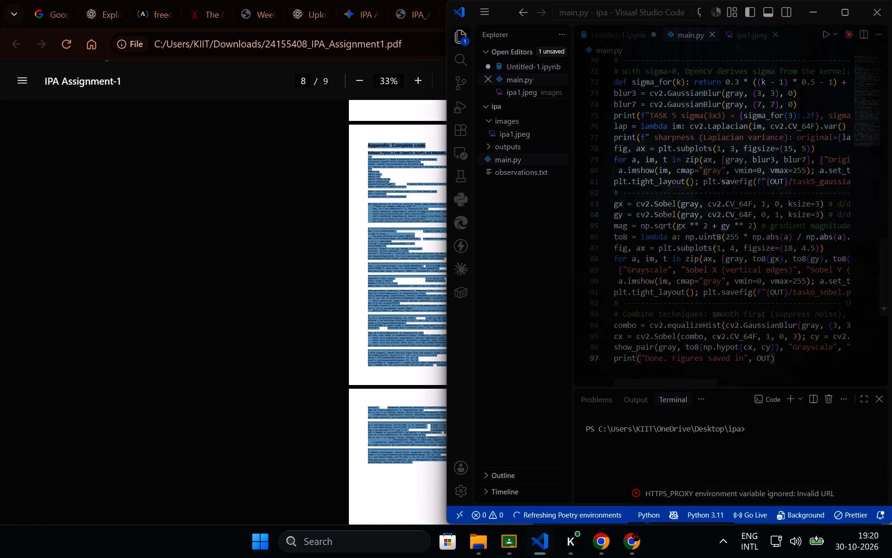
Enlarge the code view of main.py by maximizing the window, removing the terminal, zooming out one level and dismissing the Pylance suggestion.
left_click(847, 15)
scroll(500, 228, "up", 1)
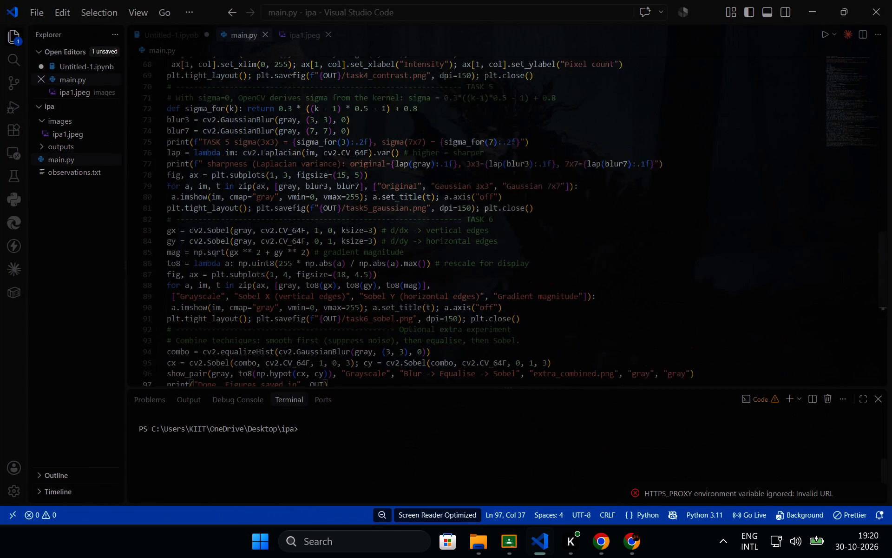
scroll(500, 228, "up", 1)
left_click(827, 405)
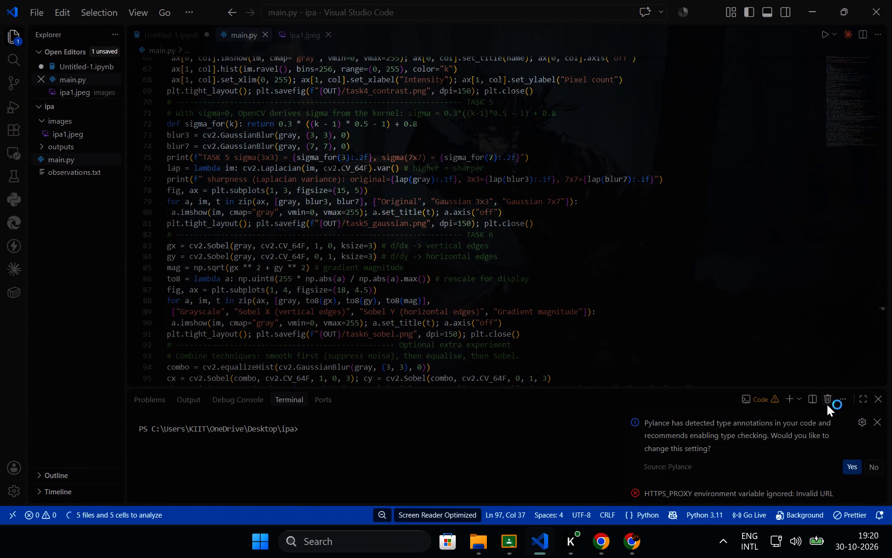
scroll(652, 350, "up", 5)
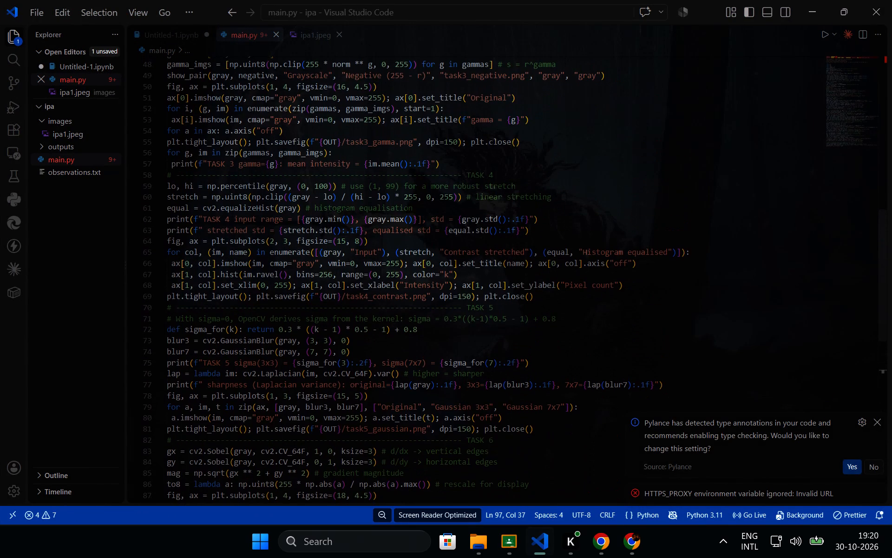
key("ctrl+minus")
scroll(652, 350, "up", 6)
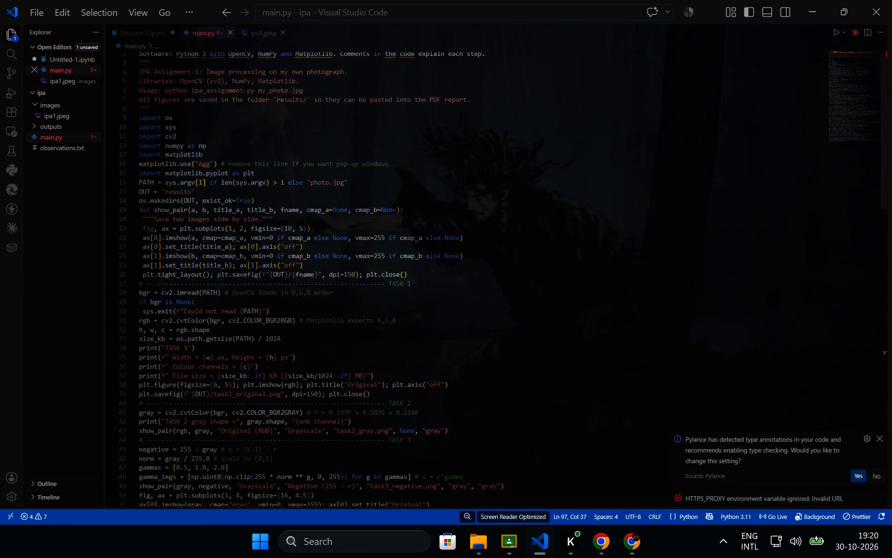
left_click(884, 442)
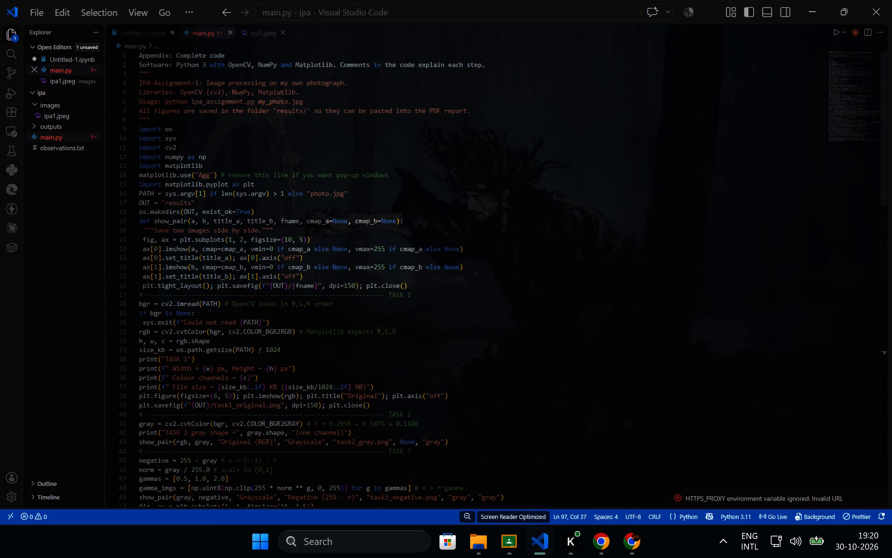
Delete the appendix heading, software note and introductory docstring from main.py so the file starts with "import os".
left_click(161, 118)
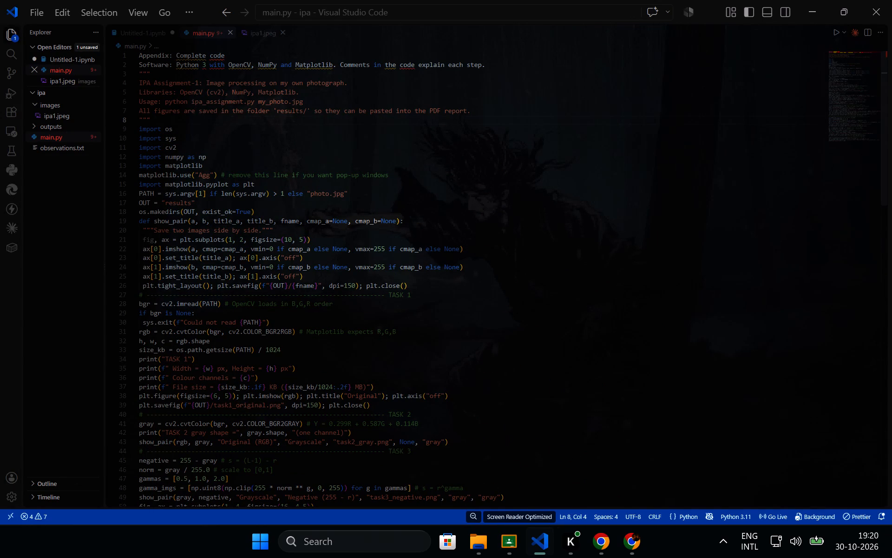
key("BackSpace")
key("BackSpace")
key("BackSpace")
key("BackSpace")
key("BackSpace")
key("BackSpace")
key("BackSpace")
key("BackSpace")
key("BackSpace")
key("BackSpace")
key("BackSpace")
key("BackSpace")
key("BackSpace")
key("BackSpace")
key("BackSpace")
key("BackSpace")
key("BackSpace")
key("BackSpace")
key("BackSpace")
key("BackSpace")
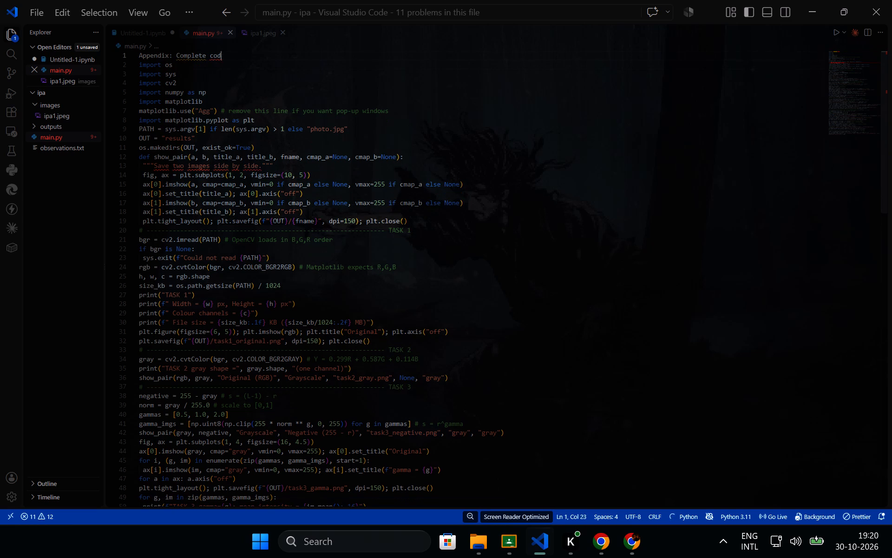
key("Down")
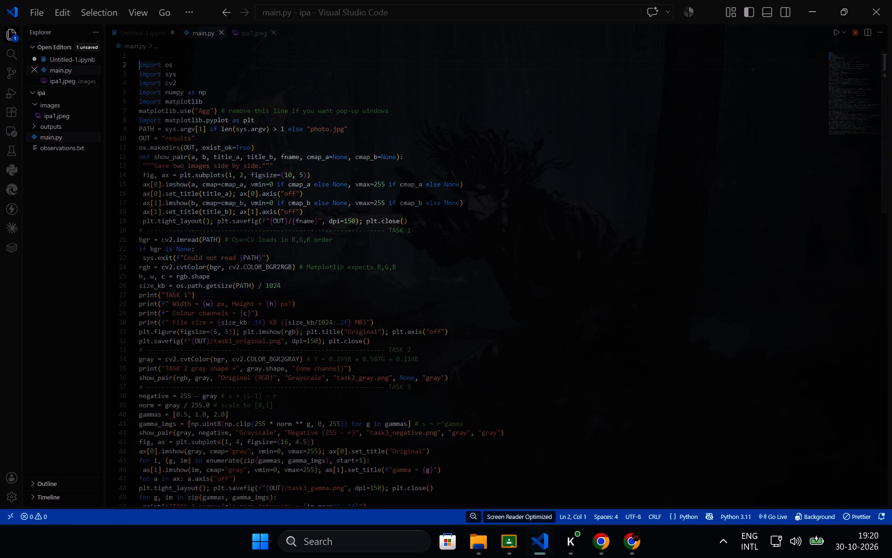
key("BackSpace")
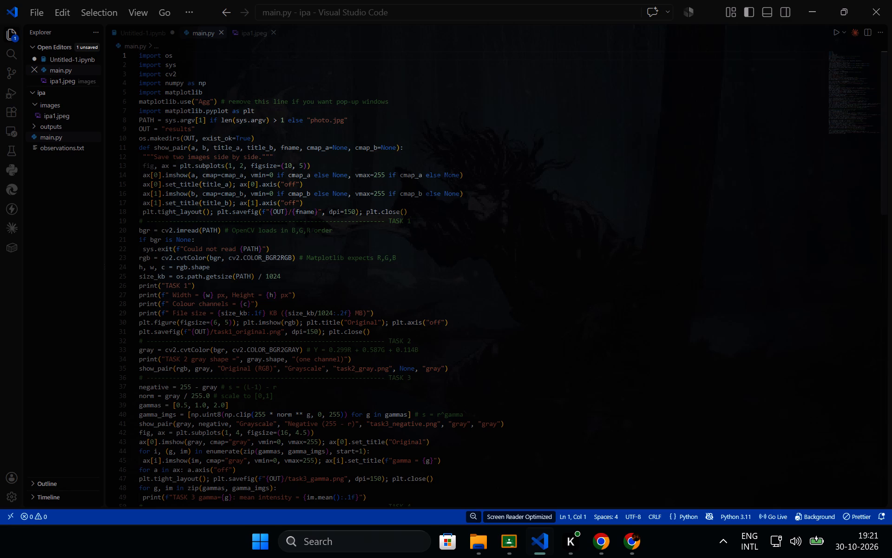
Review the code in main.py from the imports through Task 6 and the optional extra experiment.
scroll(480, 176, "down", 1)
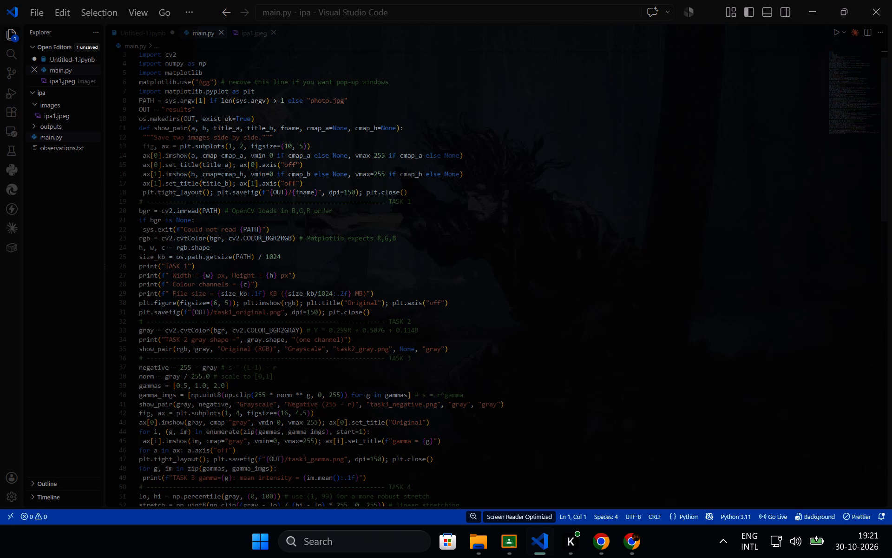
scroll(272, 272, "down", 1)
scroll(327, 334, "down", 1)
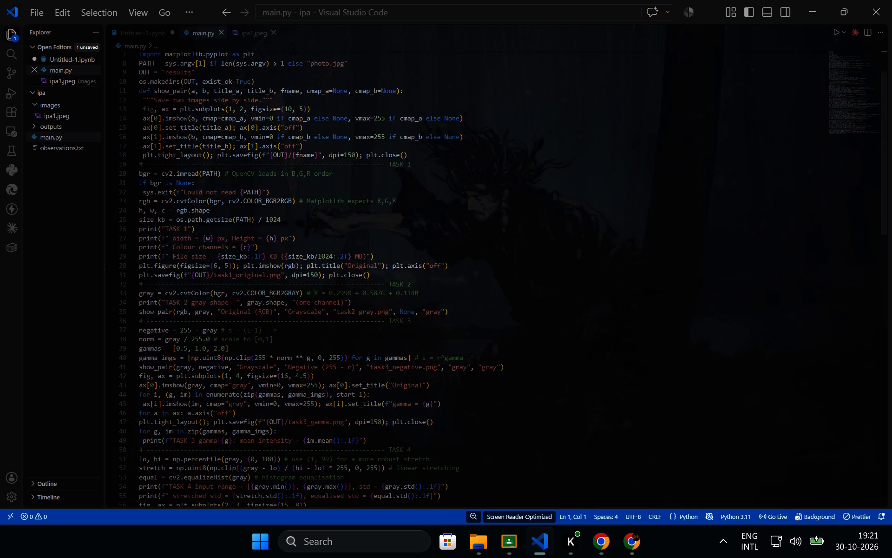
scroll(327, 334, "down", 3)
scroll(338, 417, "down", 2)
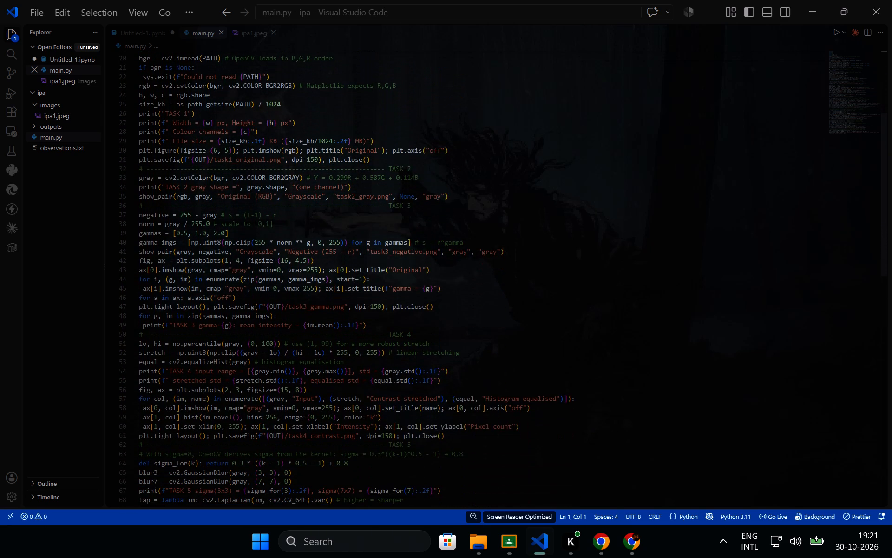
scroll(341, 478, "down", 7)
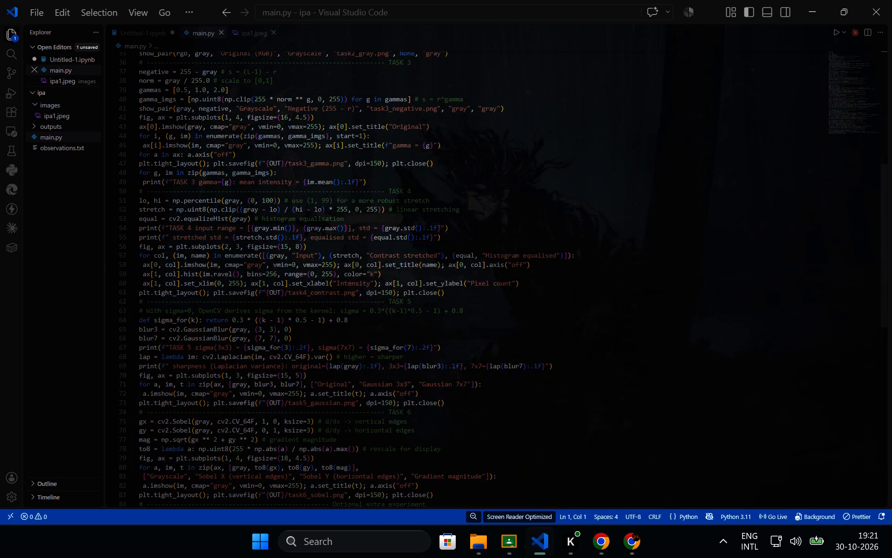
scroll(341, 478, "down", 4)
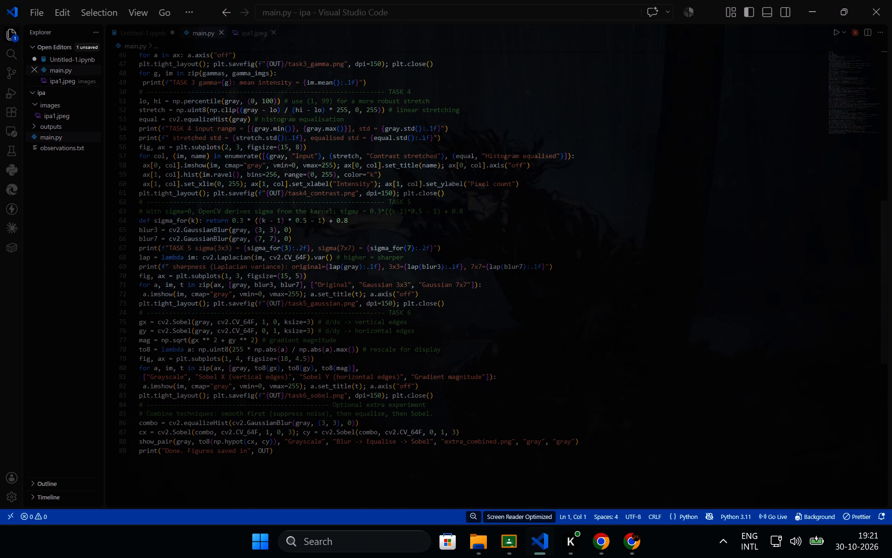
Switch to Chrome and check the tasks and submission requirements in the IPA_Assignment.pdf brief.
left_click(600, 530)
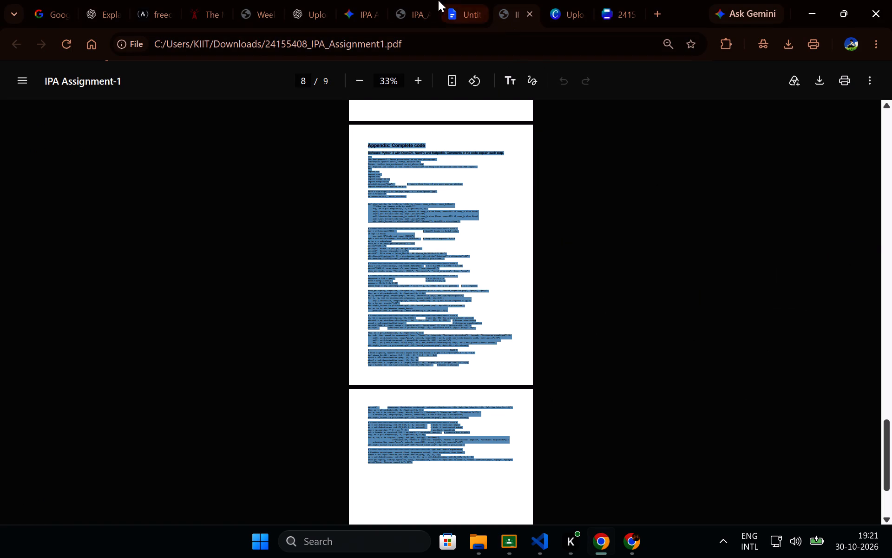
left_click(420, 0)
scroll(409, 287, "down", 1)
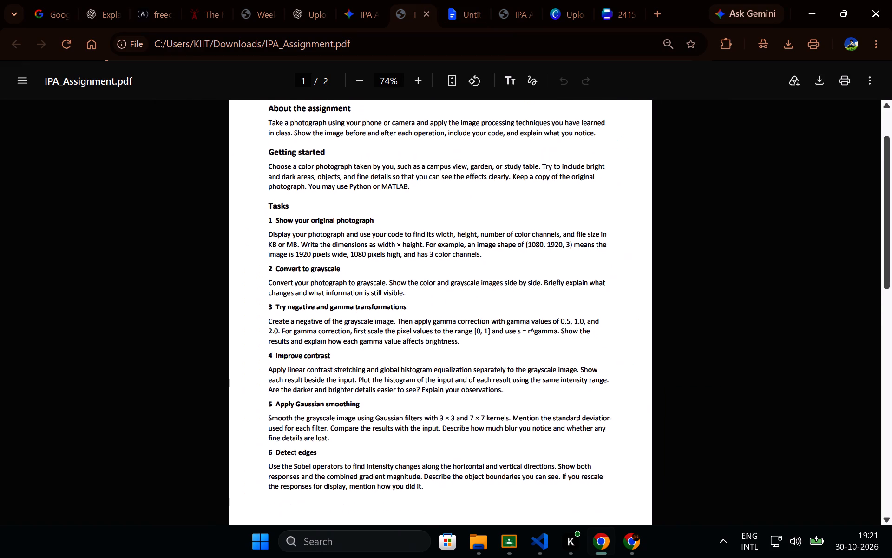
scroll(409, 287, "down", 3)
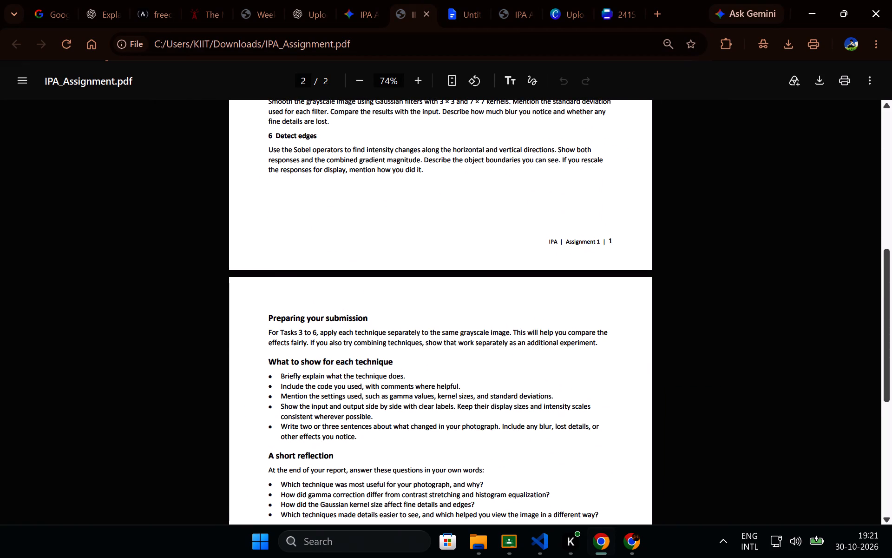
scroll(409, 287, "up", 6)
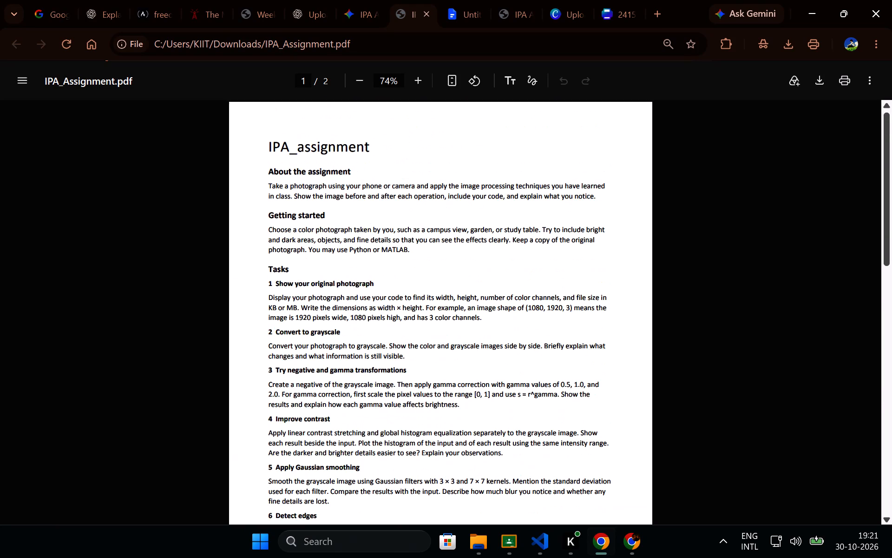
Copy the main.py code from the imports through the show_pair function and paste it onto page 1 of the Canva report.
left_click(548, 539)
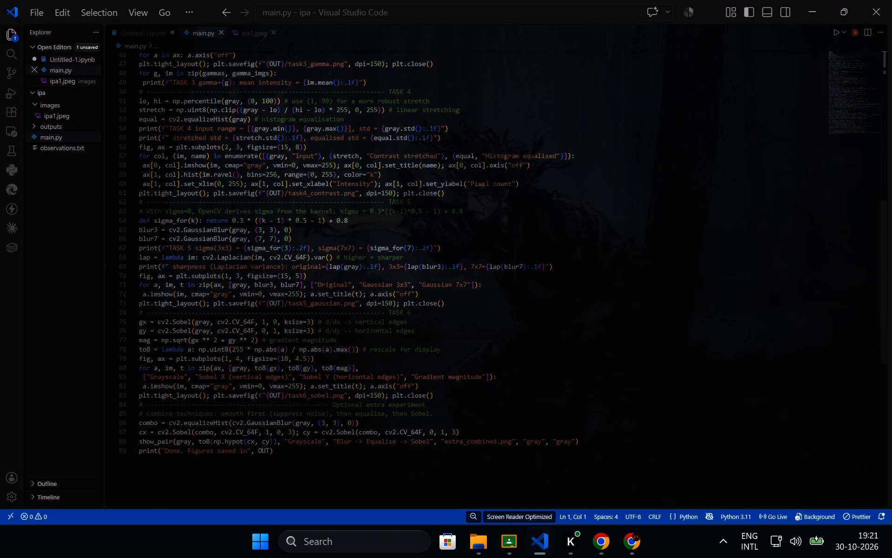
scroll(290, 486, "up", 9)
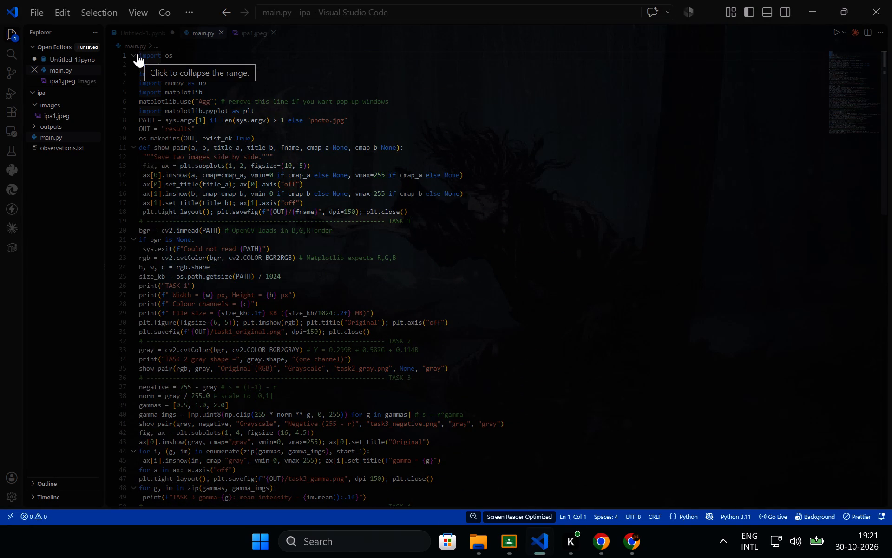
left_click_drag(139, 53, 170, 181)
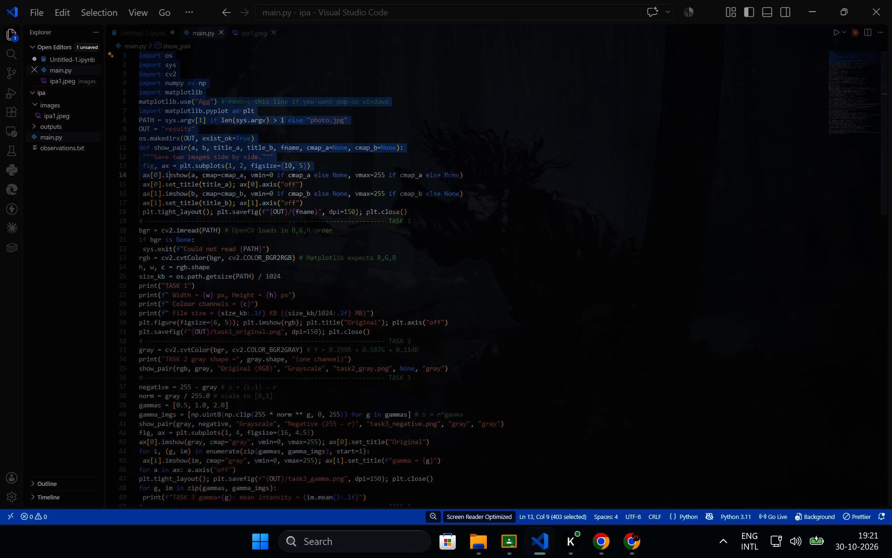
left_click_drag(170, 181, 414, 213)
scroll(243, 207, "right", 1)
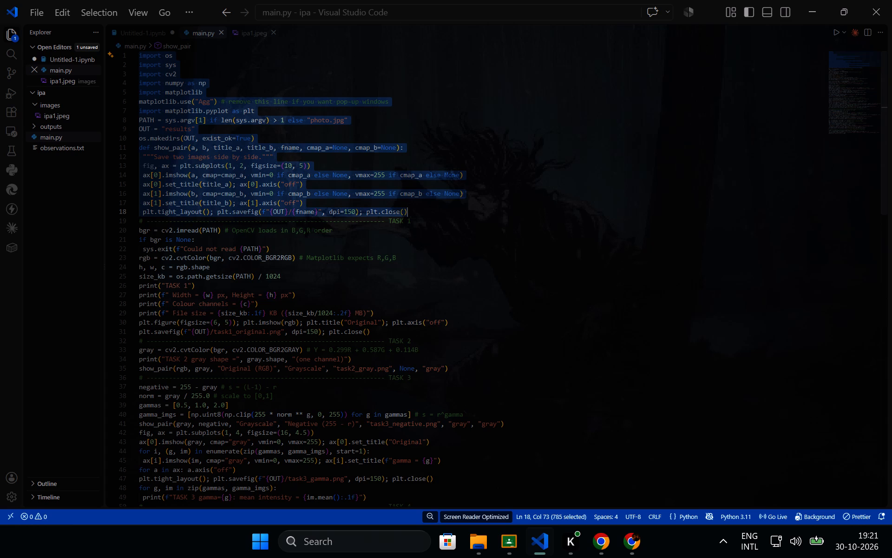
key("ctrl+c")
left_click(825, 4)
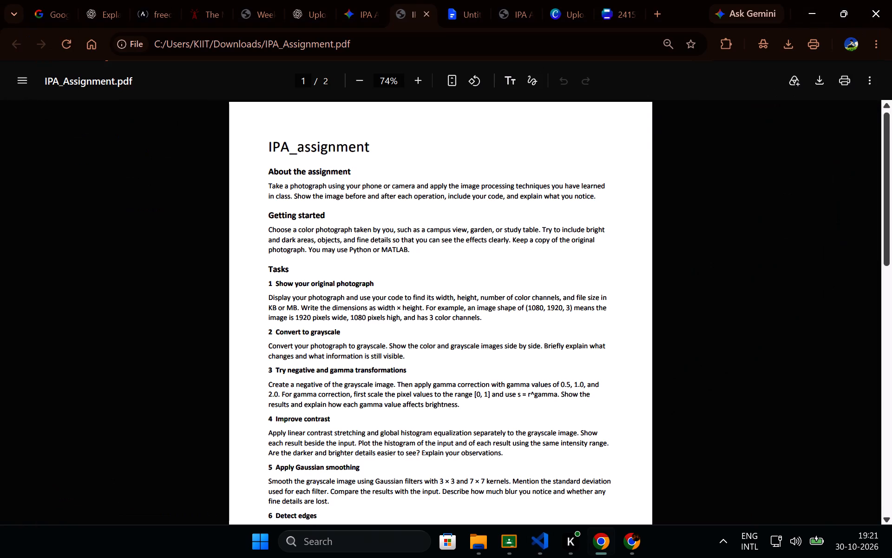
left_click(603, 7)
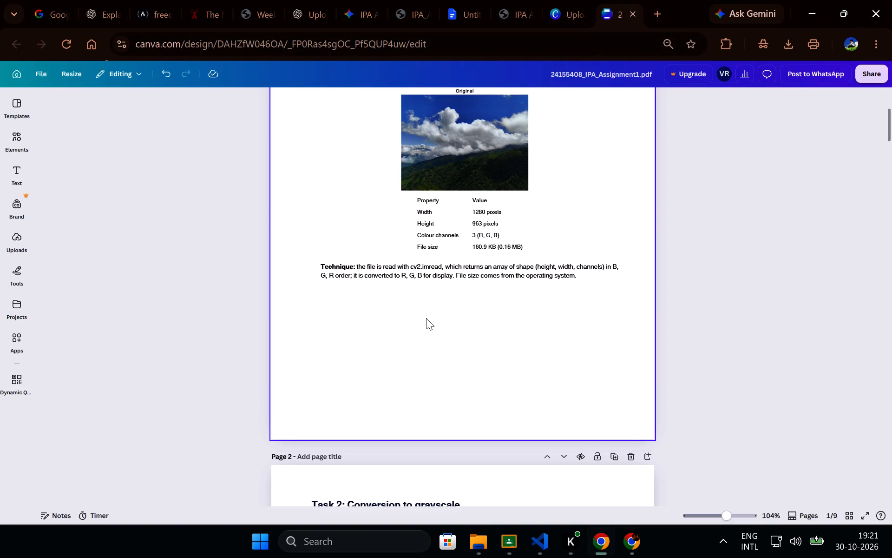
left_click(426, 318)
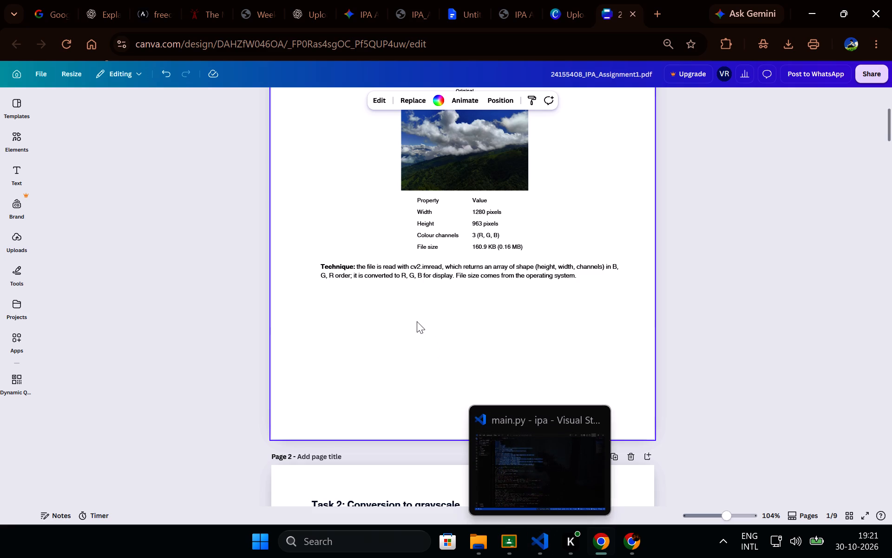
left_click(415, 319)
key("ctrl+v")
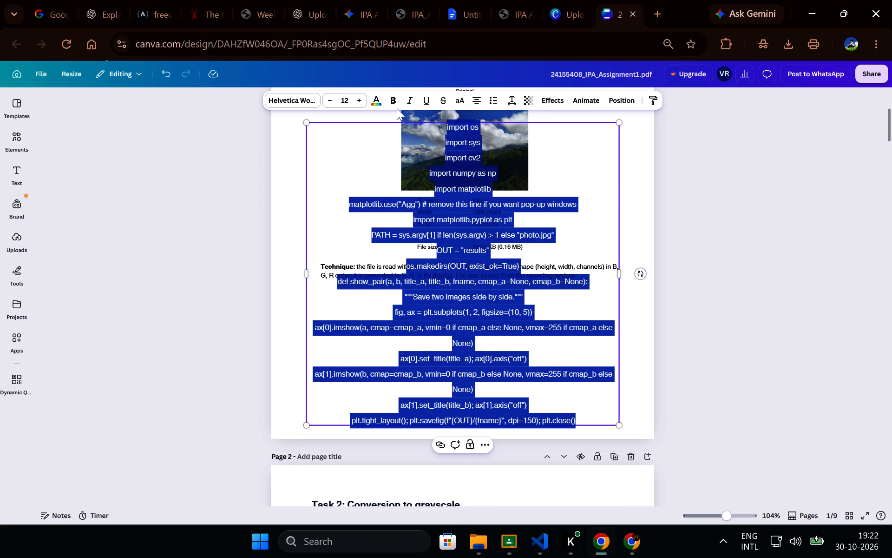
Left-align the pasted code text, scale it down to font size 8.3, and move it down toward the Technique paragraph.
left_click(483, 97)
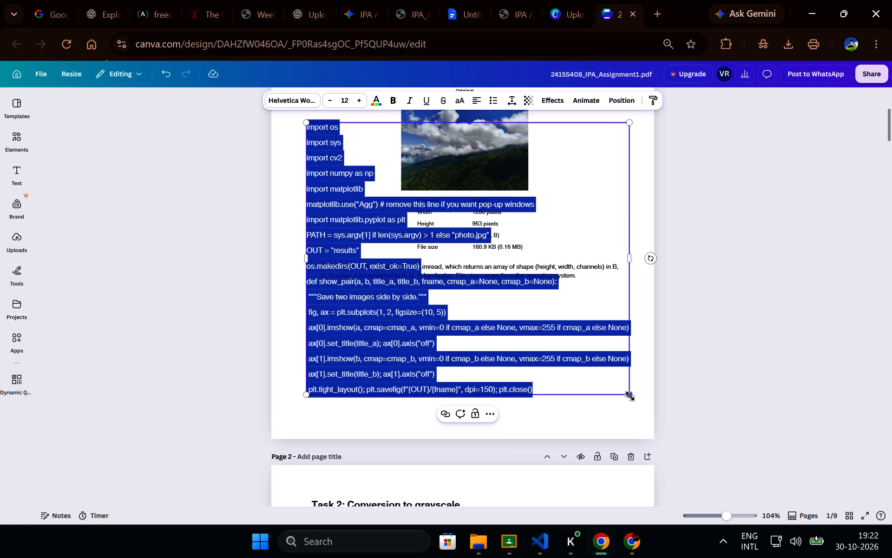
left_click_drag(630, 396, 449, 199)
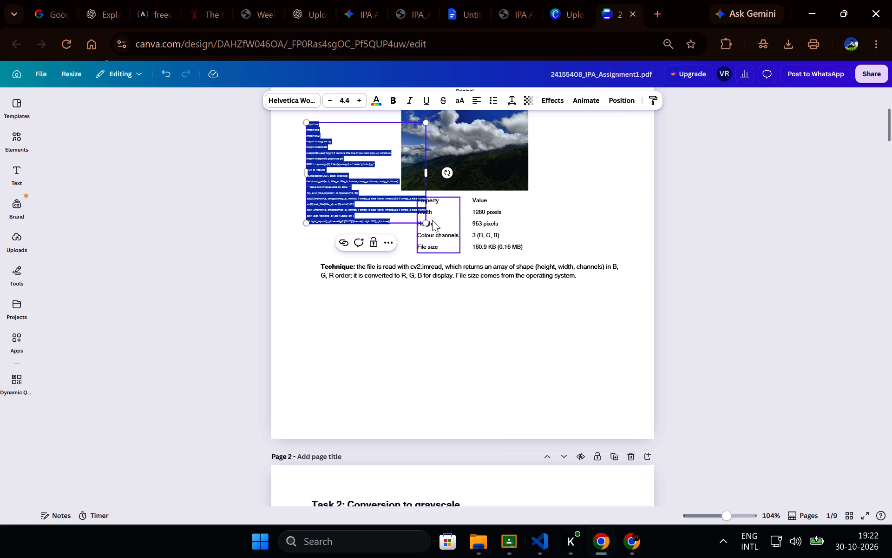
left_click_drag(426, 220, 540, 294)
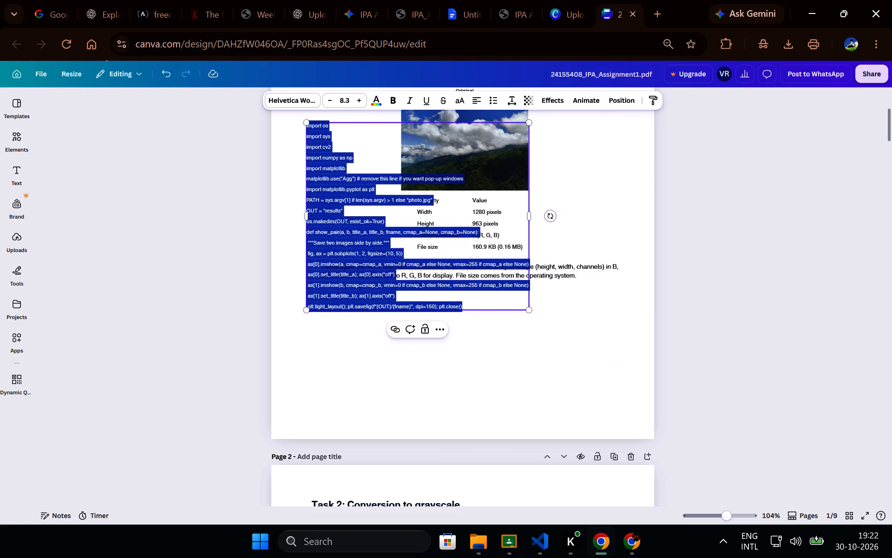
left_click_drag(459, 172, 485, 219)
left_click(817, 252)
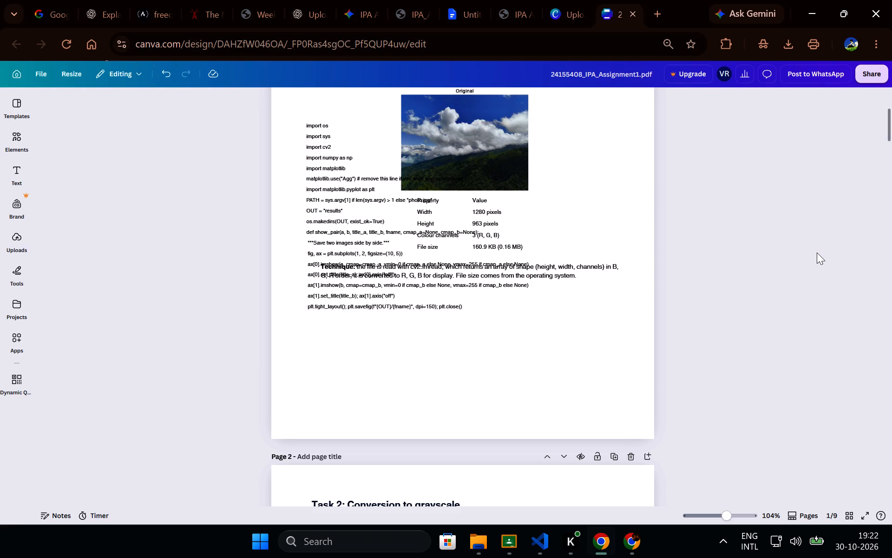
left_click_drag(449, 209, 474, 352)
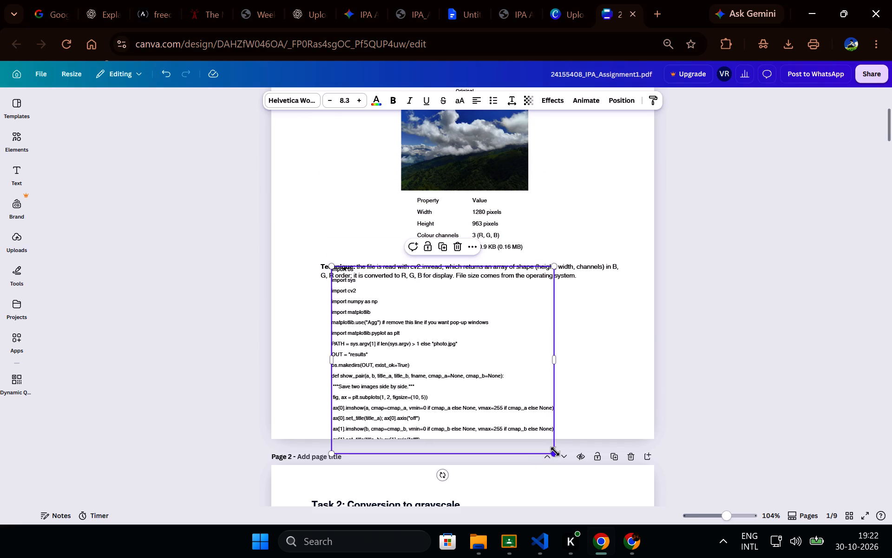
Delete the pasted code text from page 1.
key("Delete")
Switch to Visual Studio Code and capture a screenshot of main.py from the imports through the show_pair function.
left_click(524, 542)
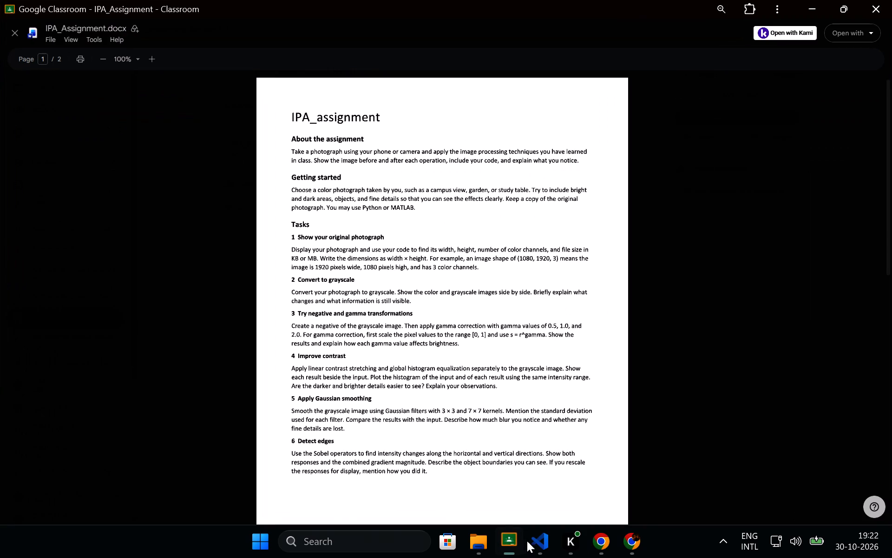
left_click(537, 539)
left_click(516, 541)
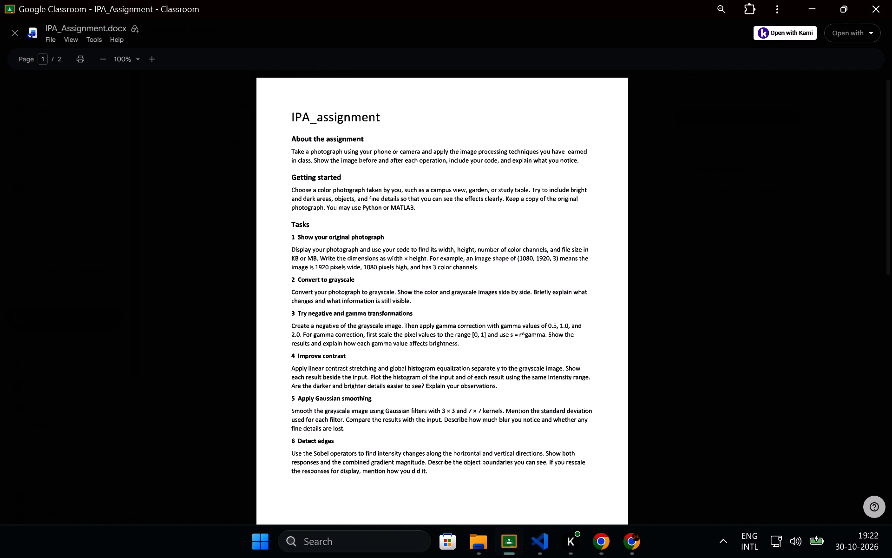
left_click(891, 0)
left_click(666, 356)
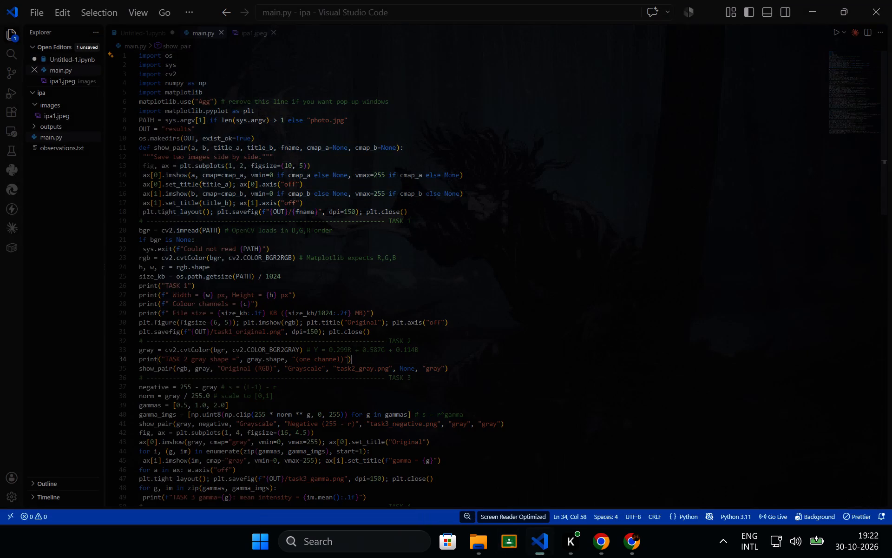
key("shift+super+s")
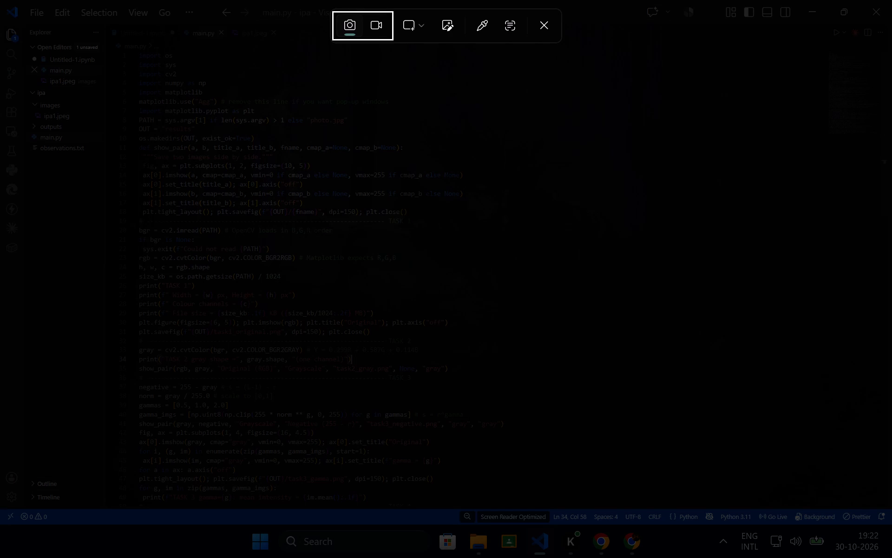
left_click_drag(113, 38, 174, 162)
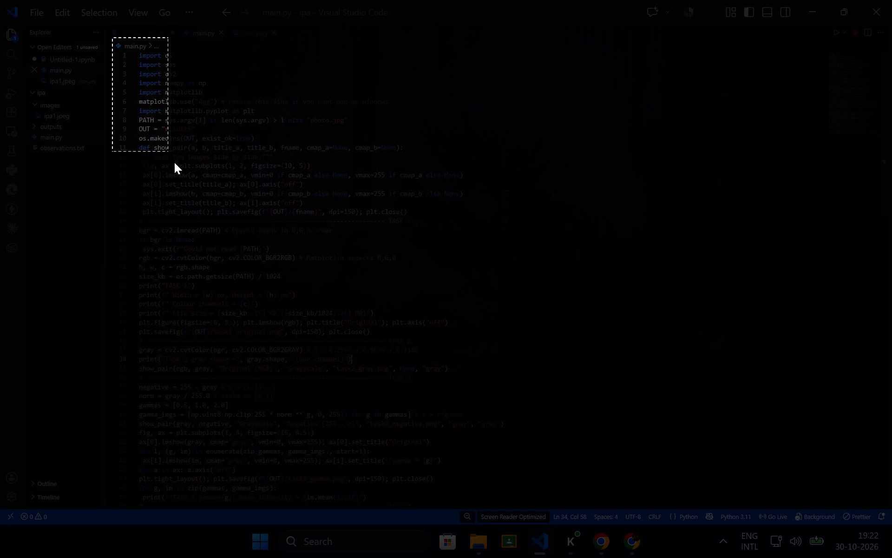
left_click_drag(174, 162, 457, 217)
scroll(216, 186, "right", 1)
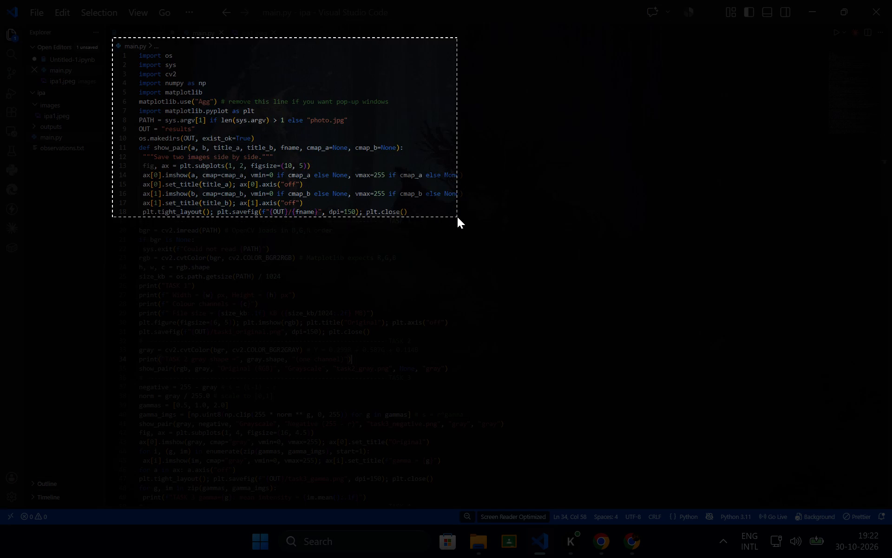
left_click_drag(457, 217, 470, 217)
left_click_drag(470, 217, 468, 216)
Paste the code screenshot onto page 1 of the Canva report and centre it just below Task 1's Technique paragraph.
left_click(805, 0)
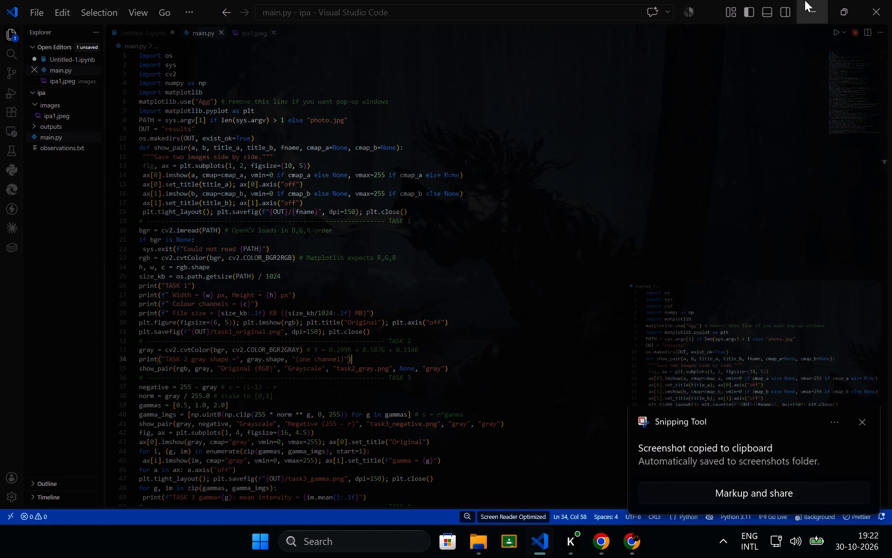
left_click(403, 348)
key("ctrl+v")
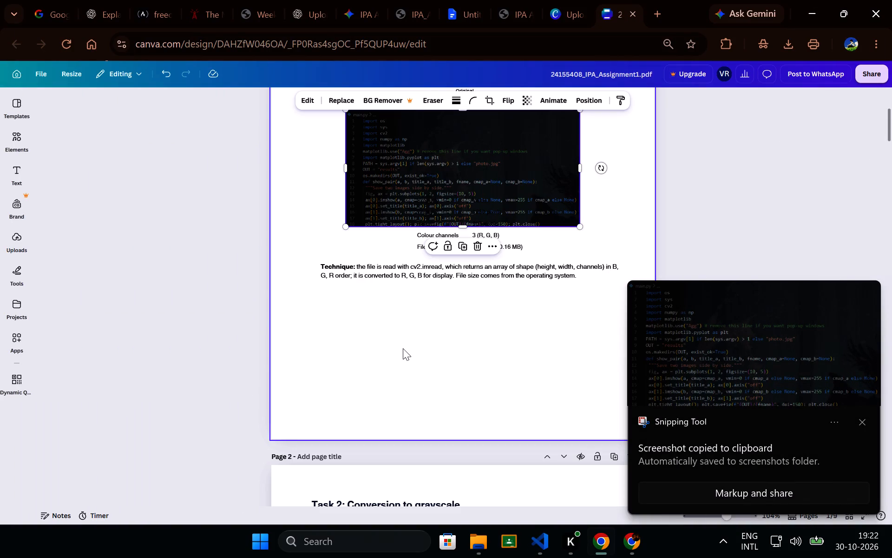
left_click_drag(479, 164, 477, 338)
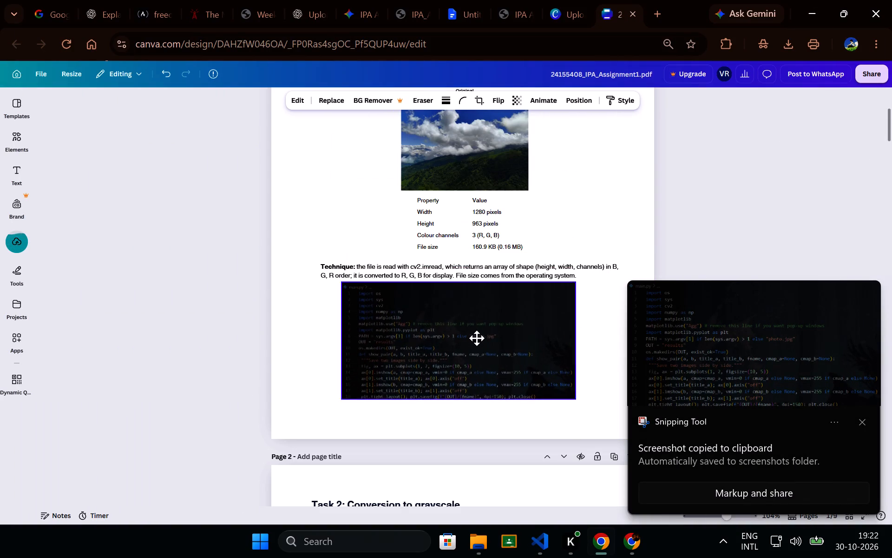
left_click_drag(477, 338, 486, 343)
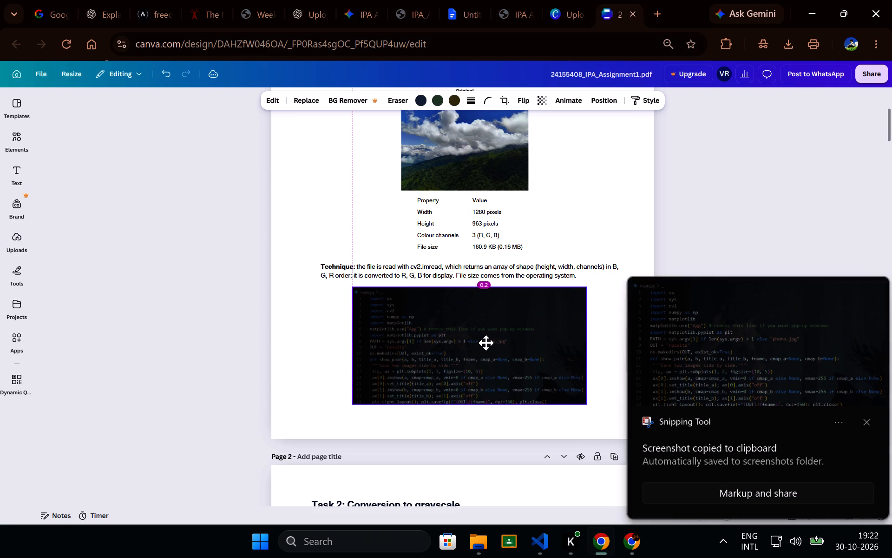
left_click_drag(486, 343, 484, 342)
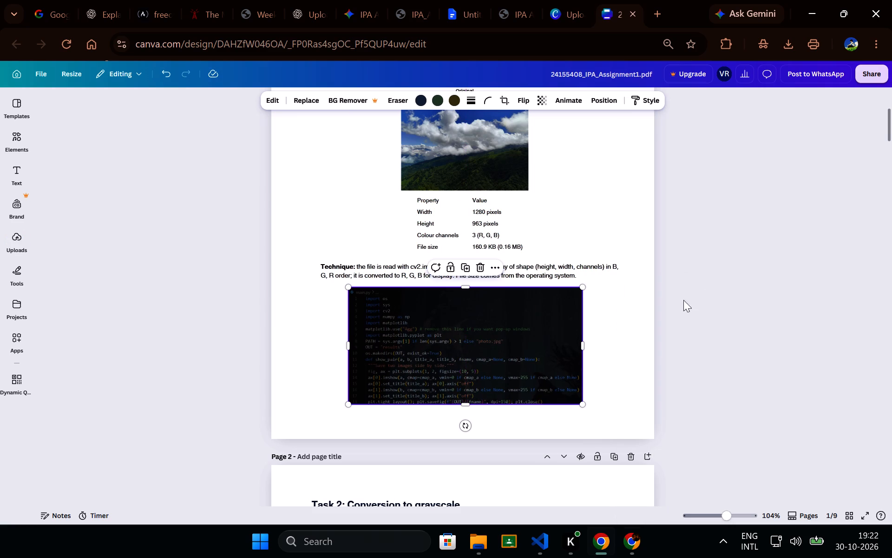
left_click(708, 291)
Examine the layout of page 1 with the code screenshot and the space available on the Task 2 page.
scroll(708, 291, "left", 1)
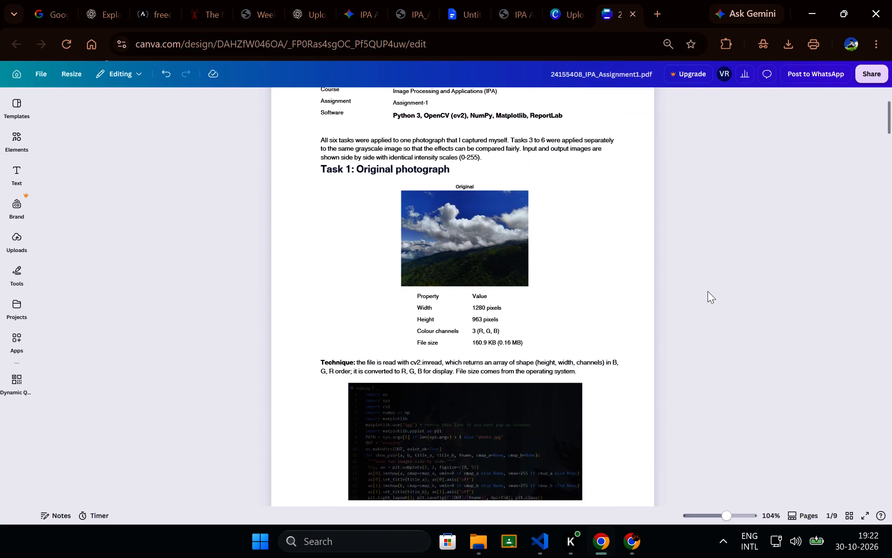
scroll(708, 291, "left", 1)
scroll(708, 291, "down", 1)
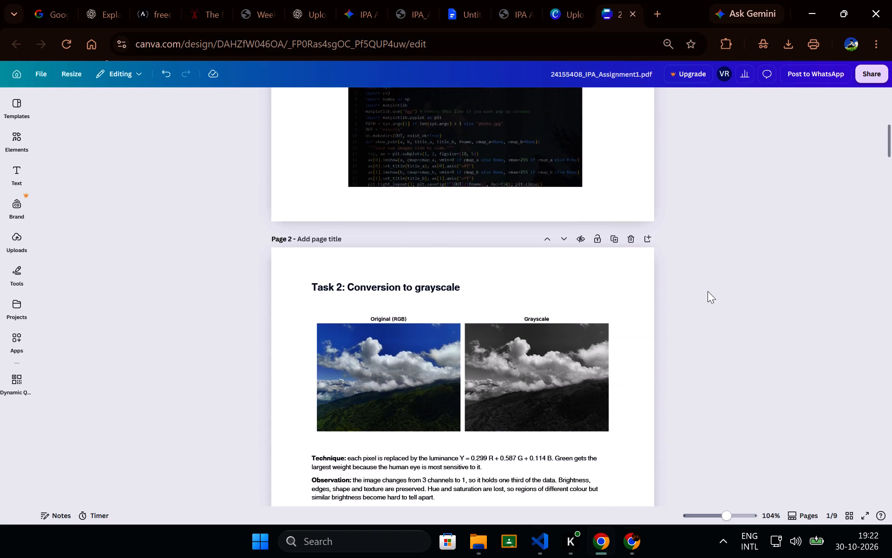
scroll(708, 291, "down", 2)
left_click_drag(492, 213, 493, 207)
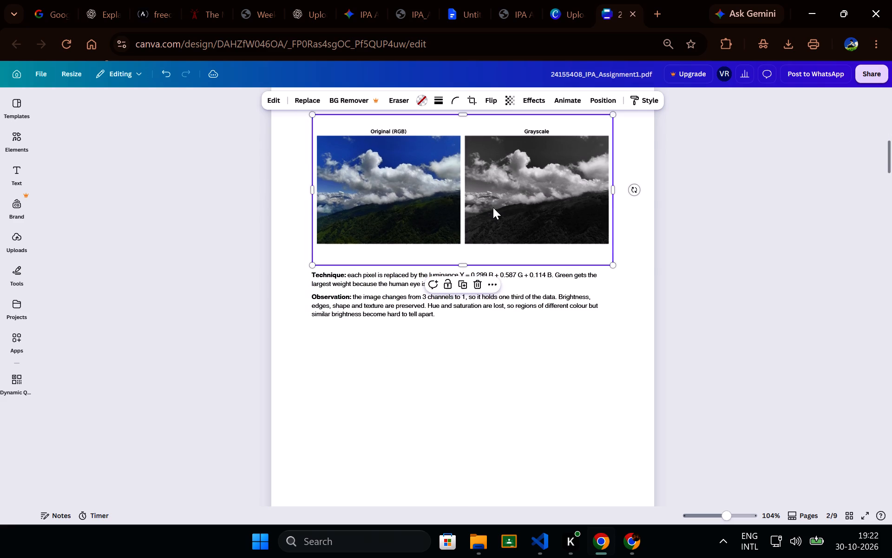
left_click(761, 226)
scroll(761, 226, "up", 1)
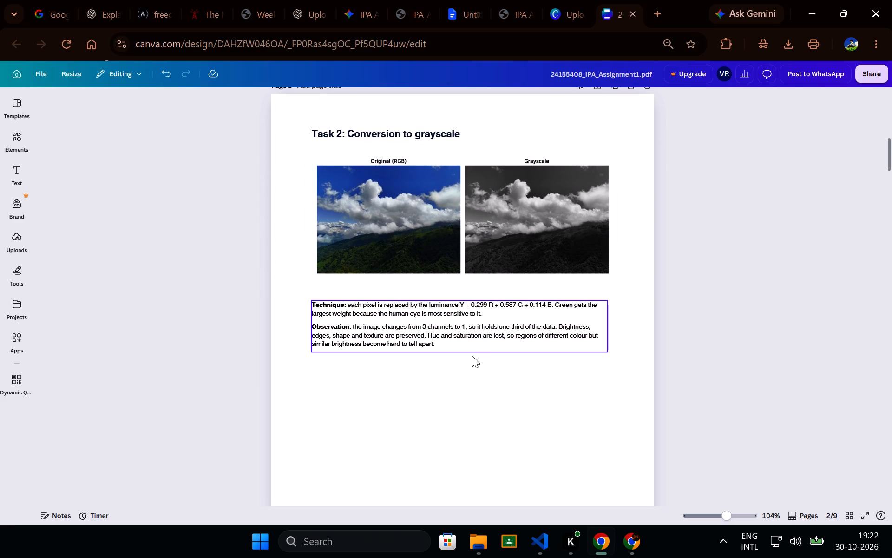
left_click(472, 341)
left_click(754, 309)
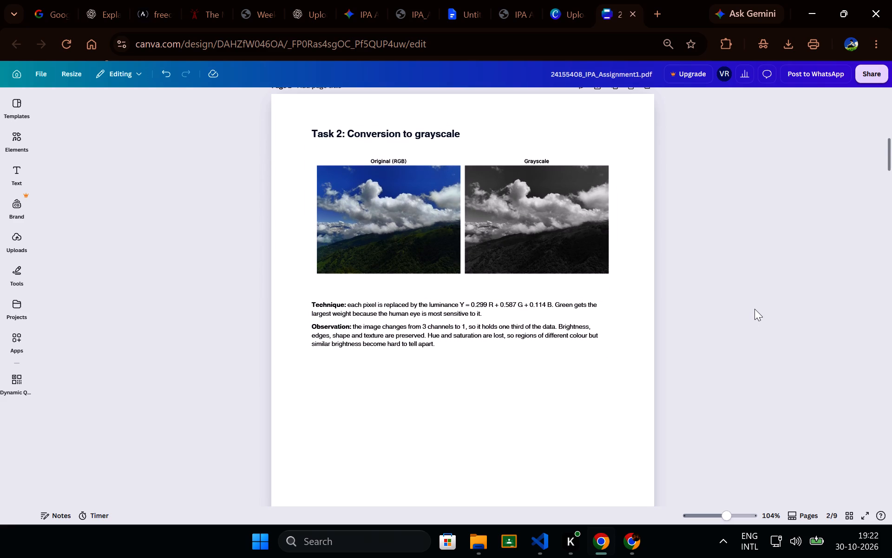
scroll(754, 309, "down", 3)
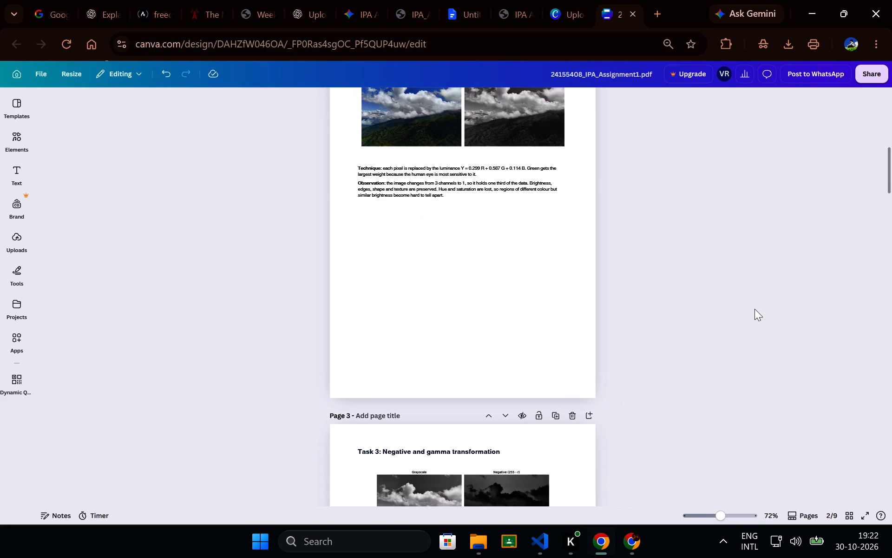
Switch to Visual Studio Code and capture a screenshot of main.py from the imports through the end of the TASK 1 section.
scroll(754, 309, "up", 1)
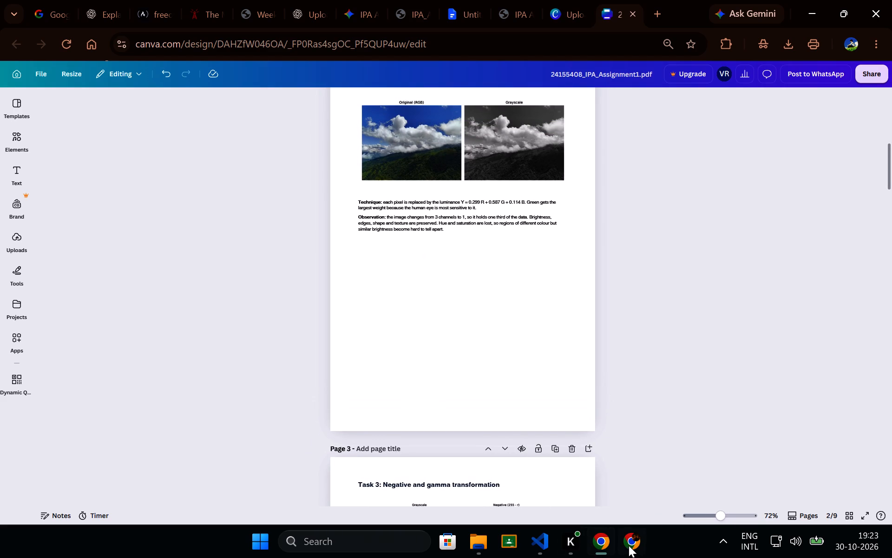
left_click(629, 545)
left_click(629, 545)
left_click(540, 556)
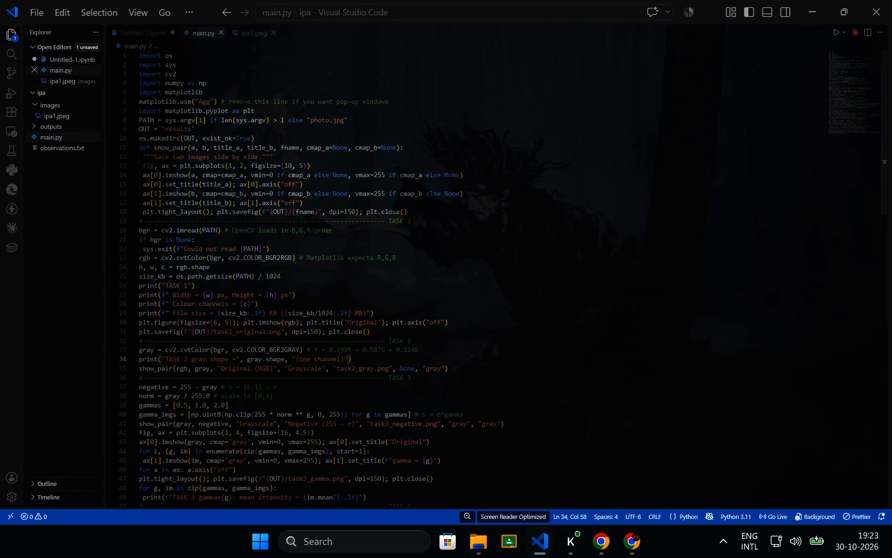
key("ctrl+equal")
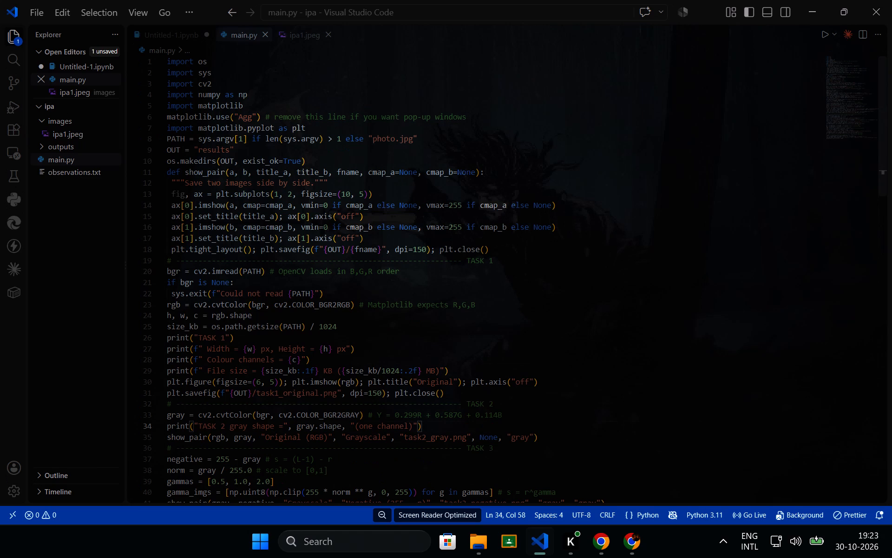
key("shift+super+s")
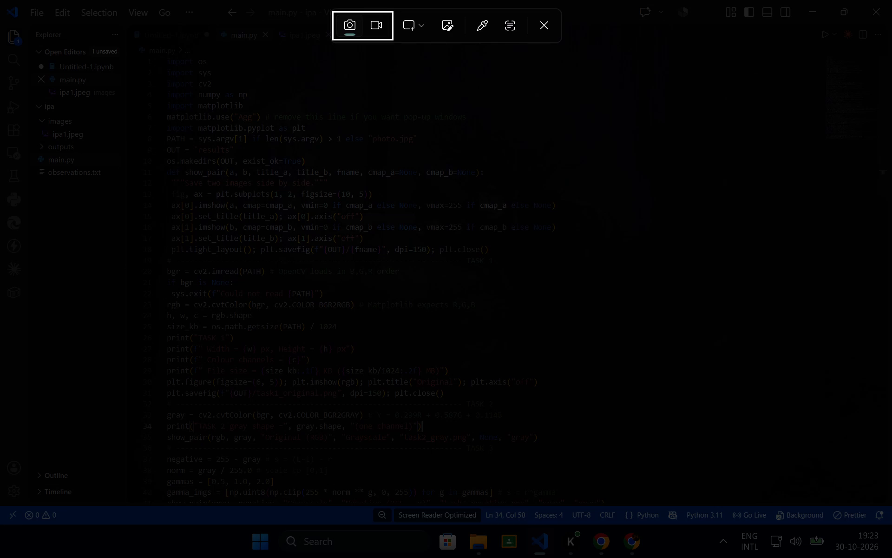
left_click_drag(134, 42, 241, 267)
scroll(211, 191, "up", 1)
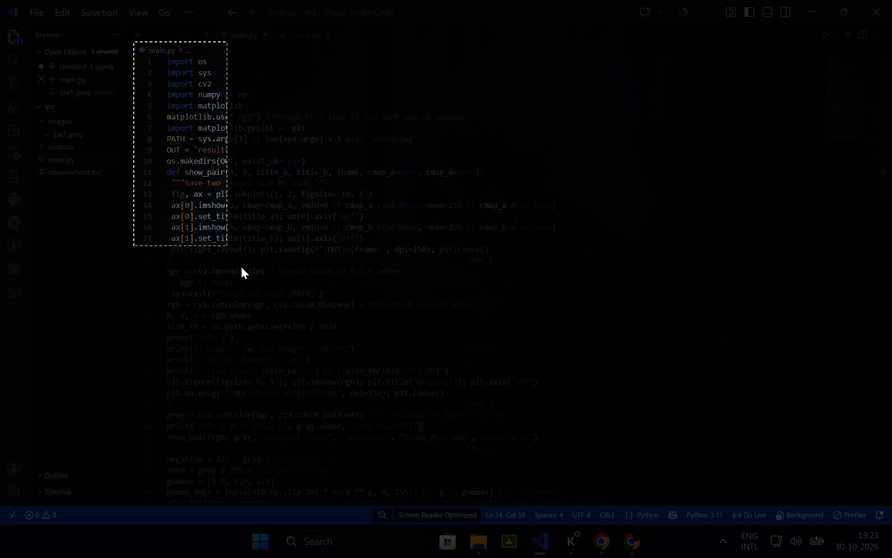
left_click_drag(241, 267, 540, 395)
scroll(269, 293, "right", 1)
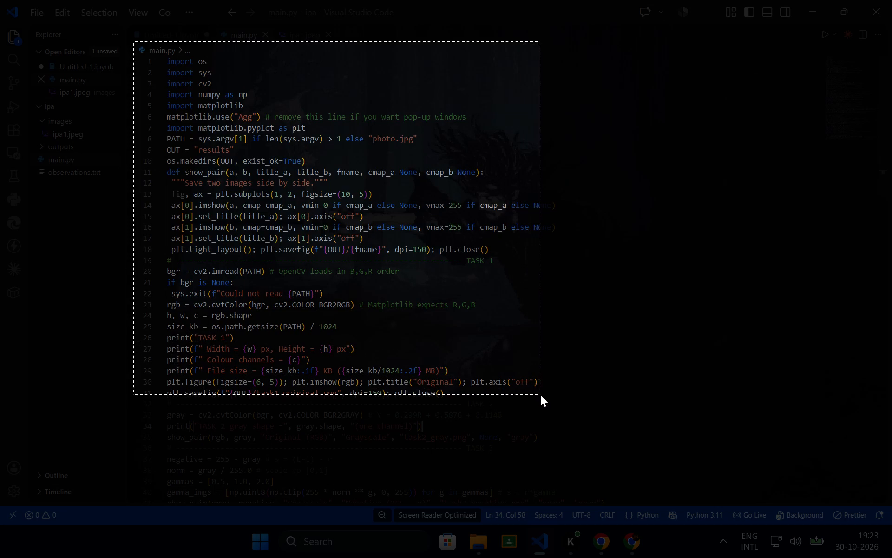
left_click_drag(540, 395, 559, 400)
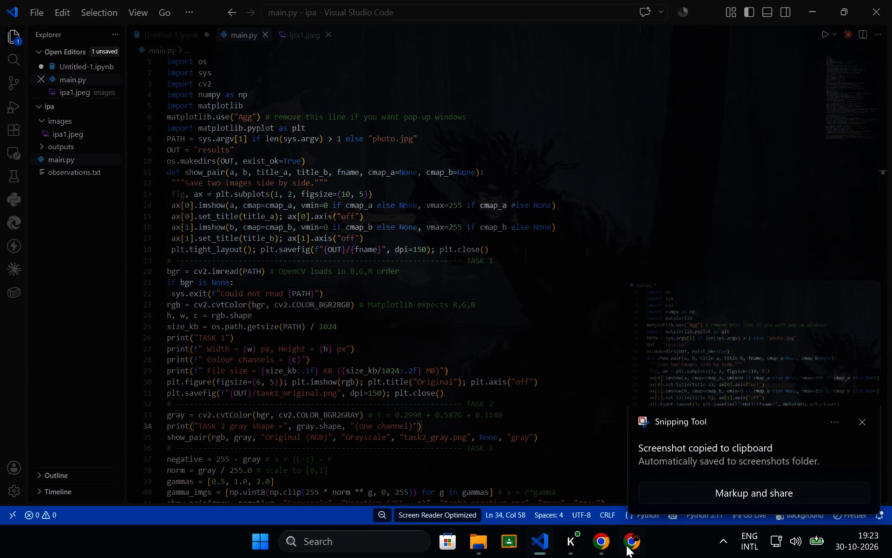
Paste the code screenshot onto page 2 of the Canva report and place it below Task 2's Observation paragraph.
left_click(612, 545)
left_click(501, 329)
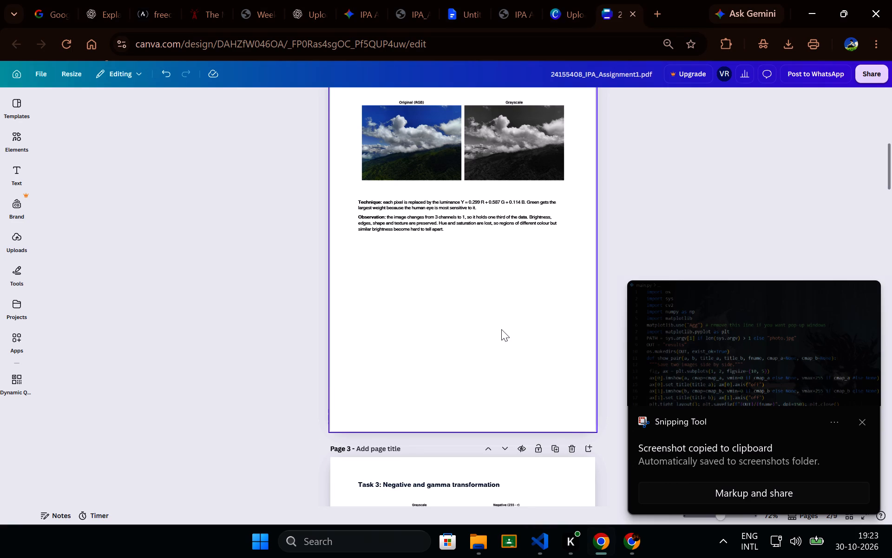
key("ctrl+v")
left_click_drag(486, 286, 479, 362)
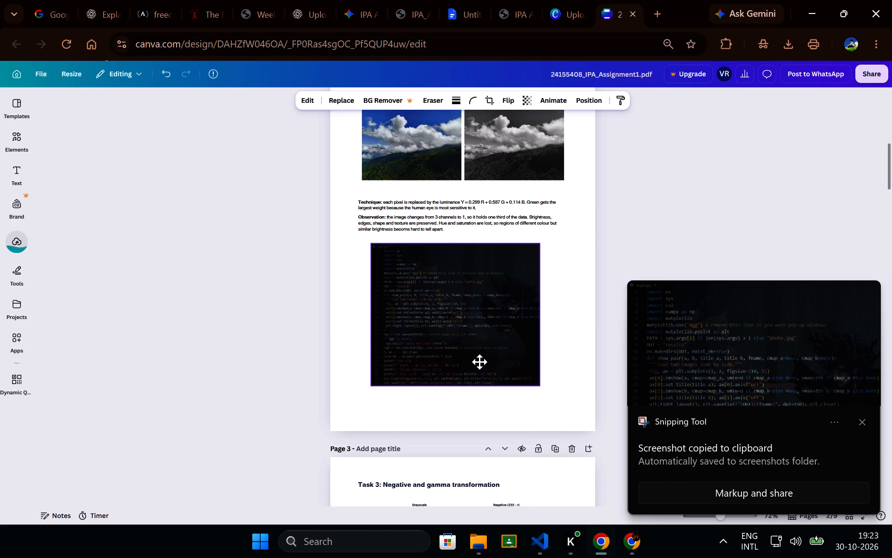
left_click_drag(479, 362, 488, 388)
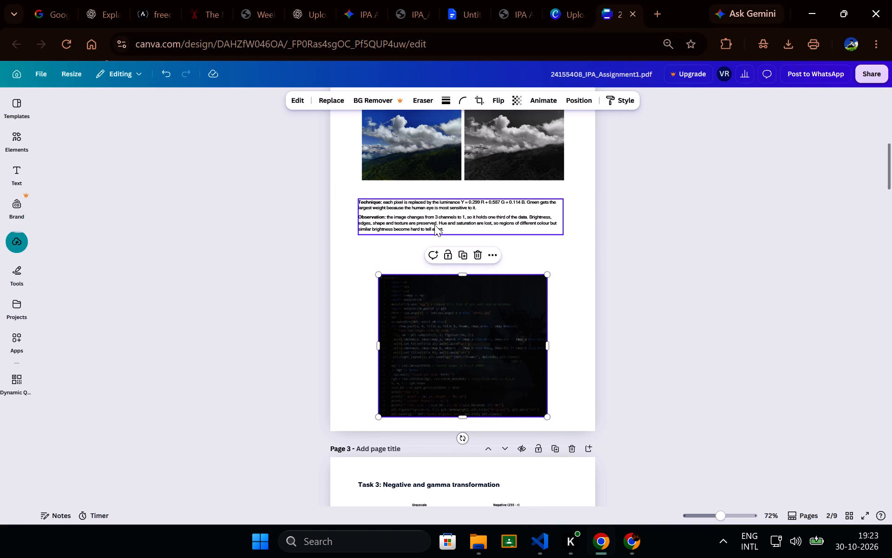
Add the line "The Code use :-" below Task 2's Observation paragraph, in the same text box and separated by a blank line.
left_click(461, 227)
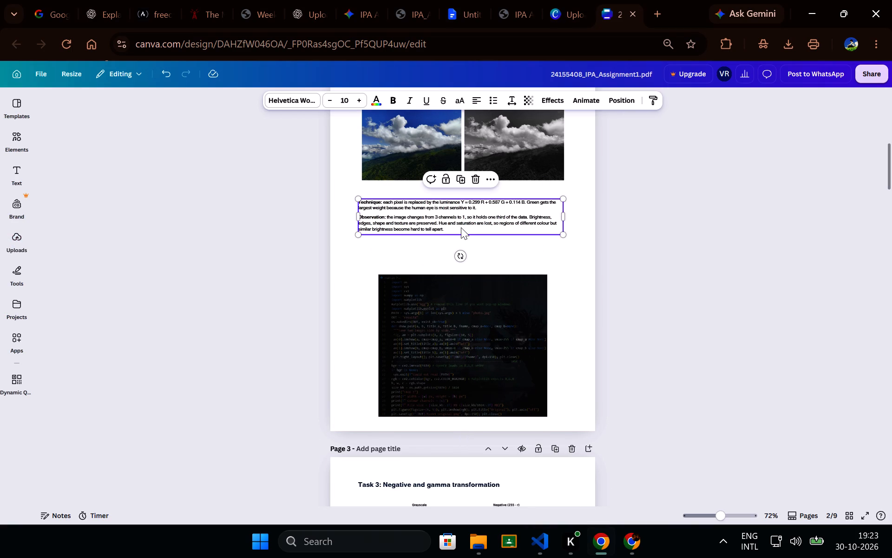
left_click(461, 227)
left_click(461, 227)
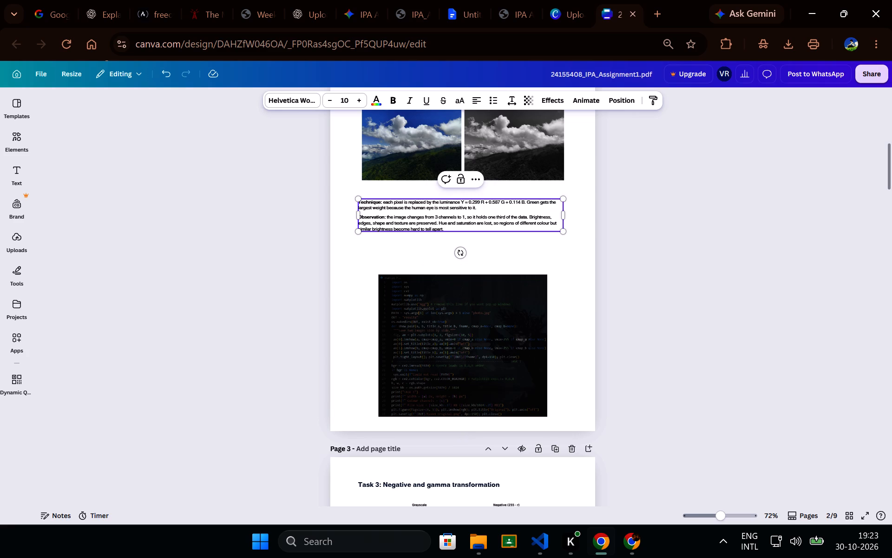
key("shift+Return")
key("shift+Return")
type("the")
key("space")
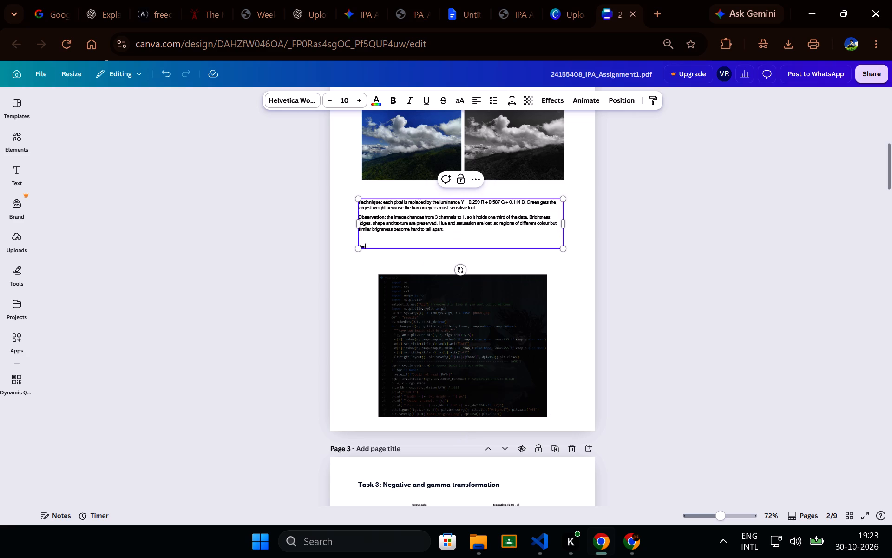
key("BackSpace")
key("BackSpace")
key("BackSpace")
type("use:")
key("minus")
key("Left")
key("Left")
key("space")
key("space")
Make the words "The Code use" bold and set their font size to 11.
left_click(403, 246)
key("ctrl+shift+Left")
key("ctrl+shift+Left")
key("ctrl+shift+Left")
key("ctrl+shift+Left")
key("ctrl+shift+Left")
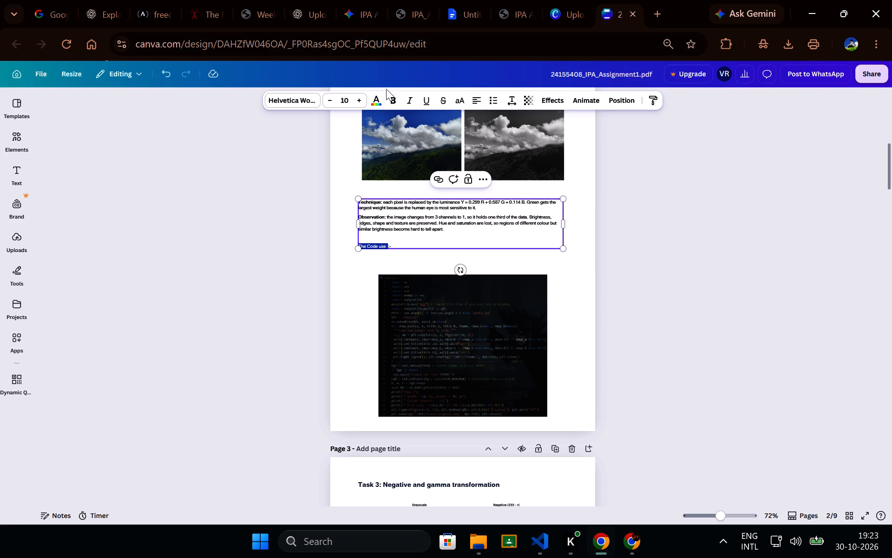
left_click(394, 94)
left_click(362, 100)
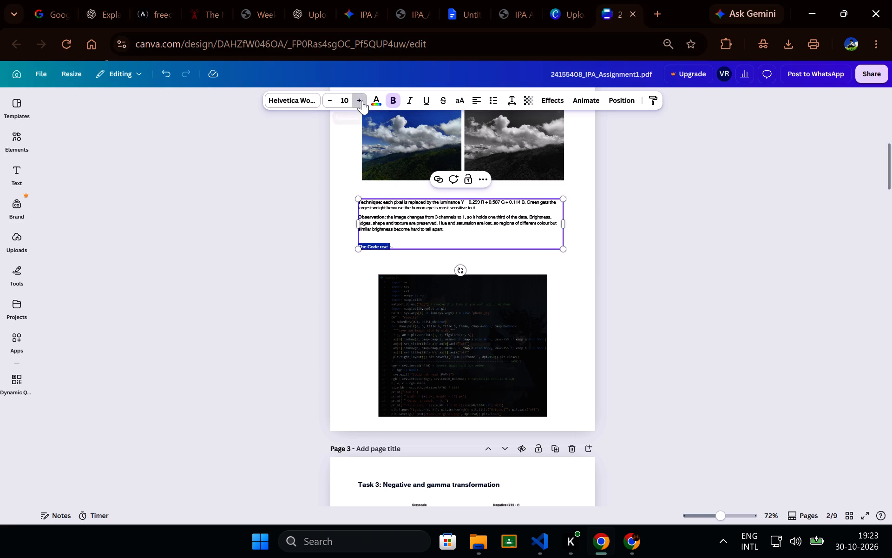
left_click(362, 100)
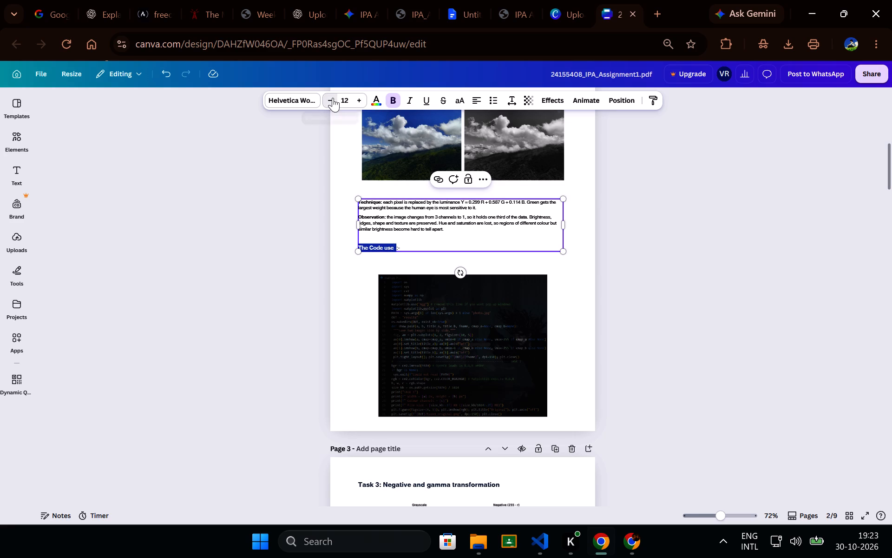
left_click(333, 98)
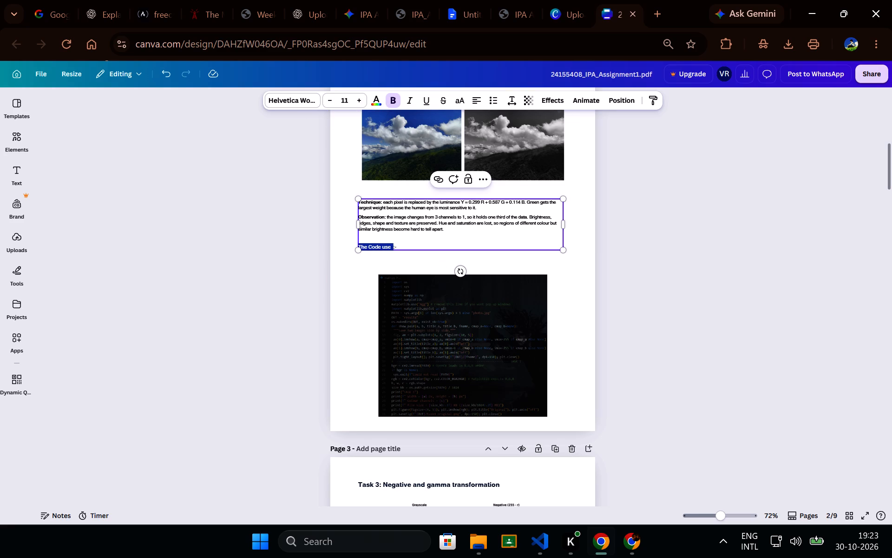
Correct the code heading's wording on page 2 to "The Code used".
left_click(395, 247)
key("Left")
key("Left")
key("Left")
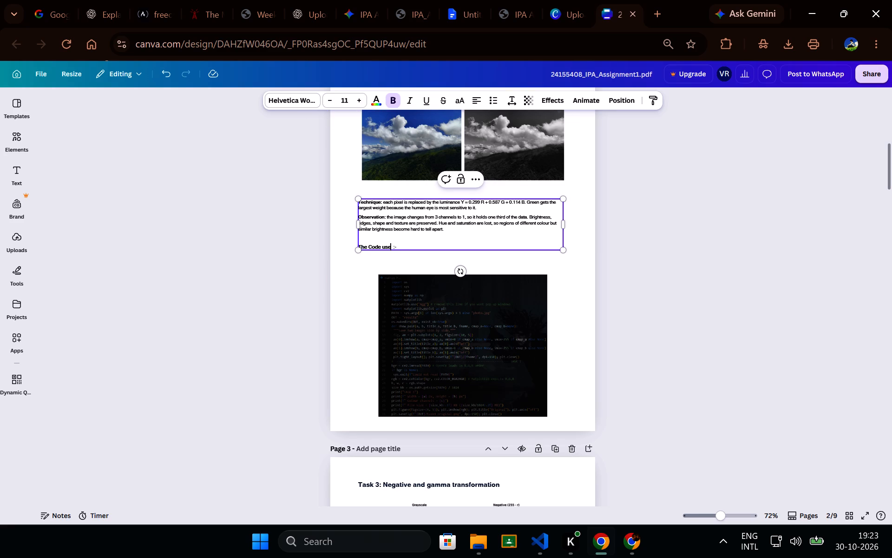
key("d")
left_click(669, 189)
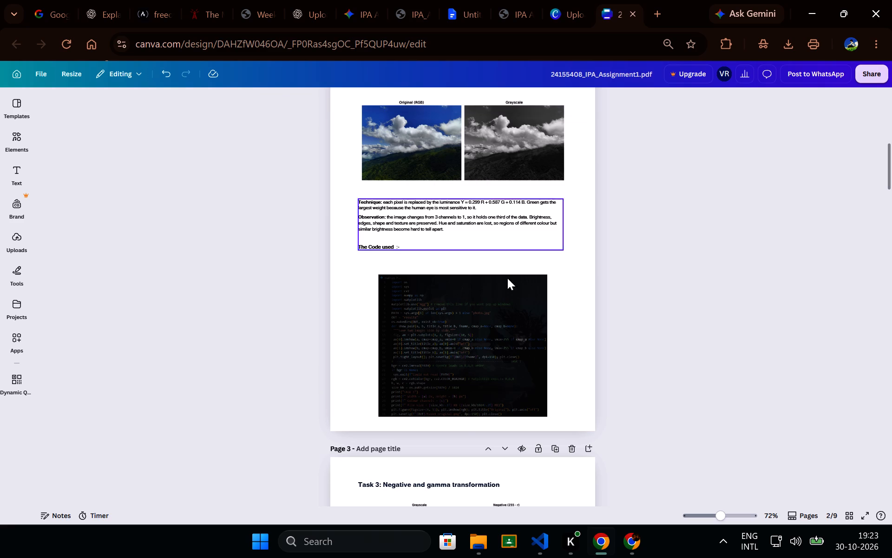
Move the page 2 code screenshot up to just beneath the "The Code used" line and enlarge it slightly.
left_click_drag(496, 307, 497, 291)
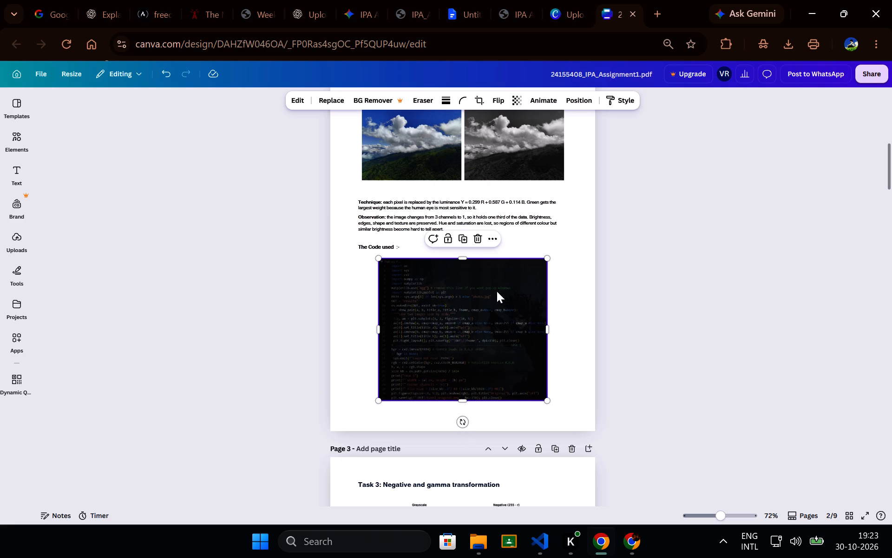
left_click(497, 291)
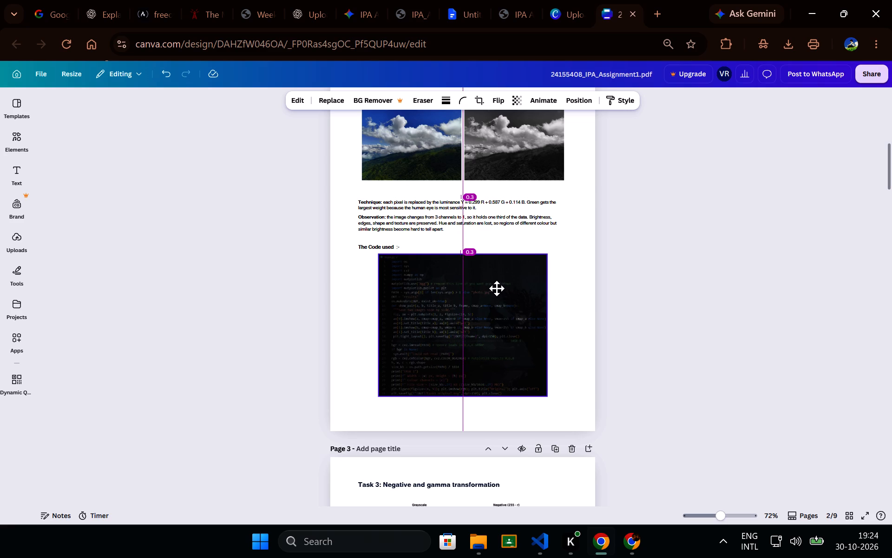
left_click_drag(547, 395, 559, 400)
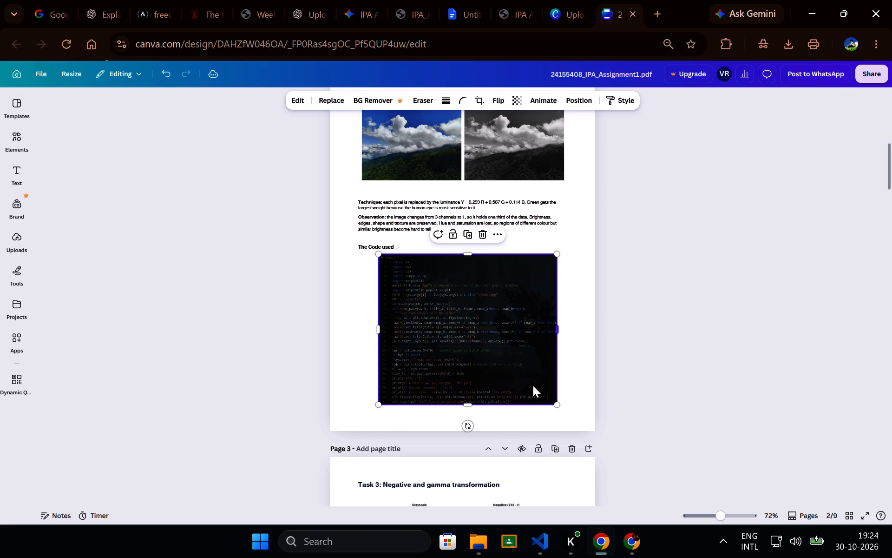
Move Task 2's text box up slightly, closer to the image pair and aligned with the page's text margin.
left_click_drag(419, 236, 420, 230)
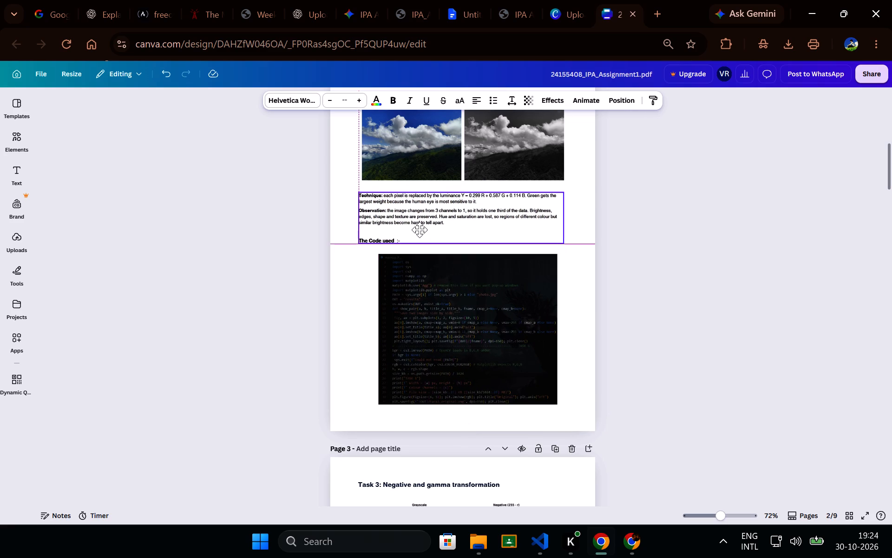
left_click_drag(420, 230, 420, 231)
left_click(614, 223)
scroll(614, 223, "up", 1)
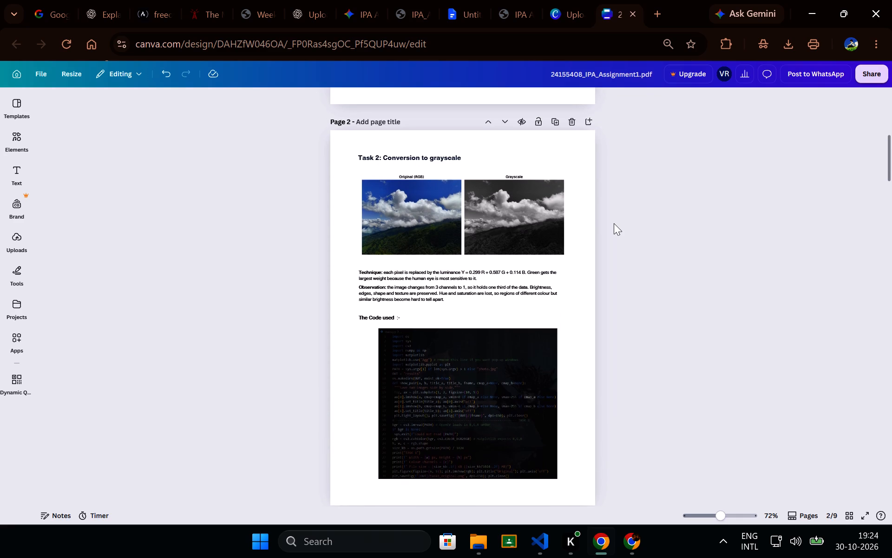
scroll(614, 223, "up", 1)
left_click(485, 262)
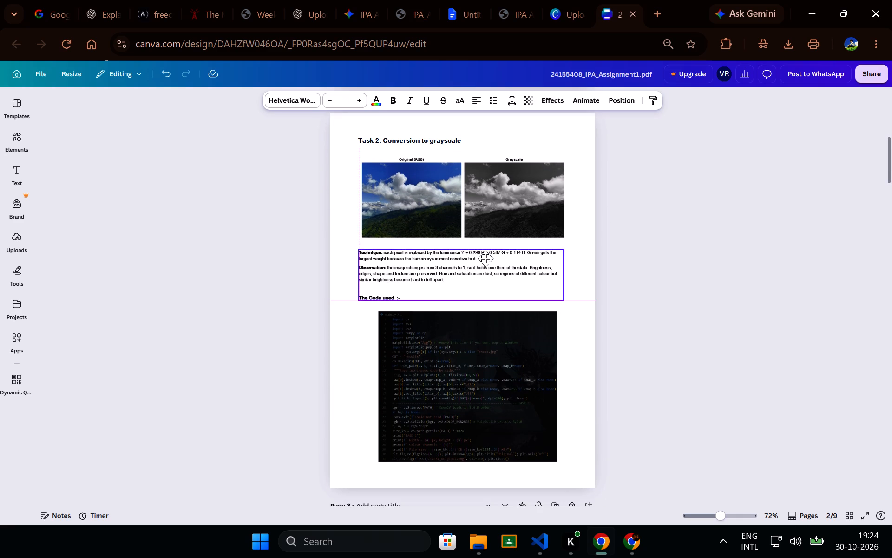
Move the code screenshot up under "The Code used", enlarge it to about 15 by 12.6, and roughly centre it on page 2.
left_click_drag(479, 367, 479, 360)
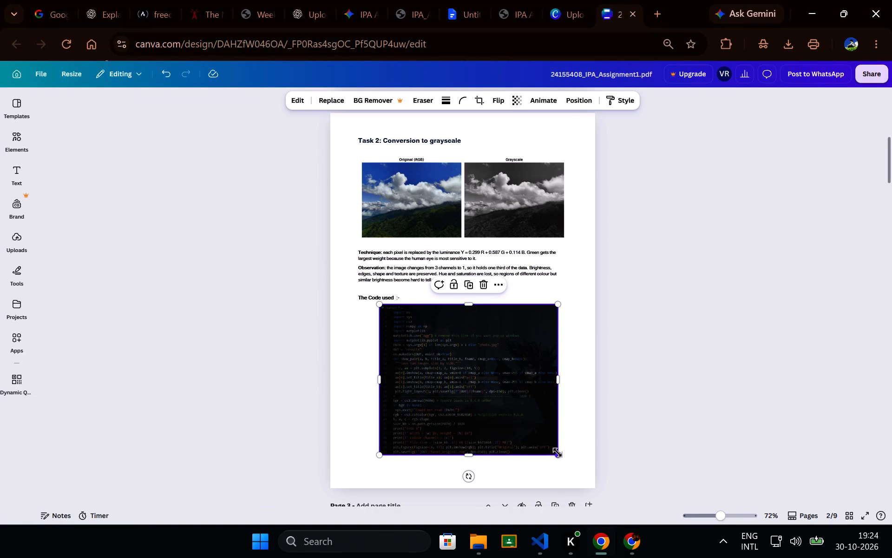
left_click_drag(557, 452, 567, 463)
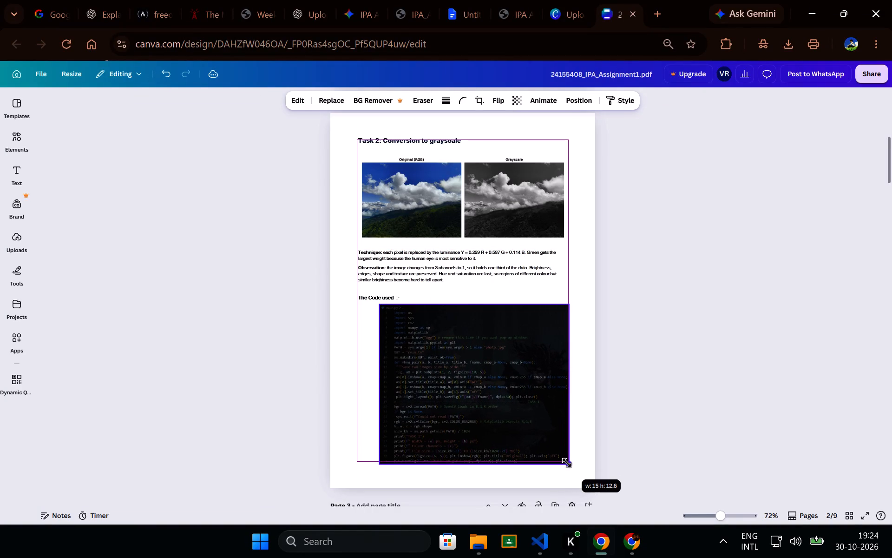
left_click_drag(567, 463, 566, 462)
left_click_drag(513, 401, 506, 404)
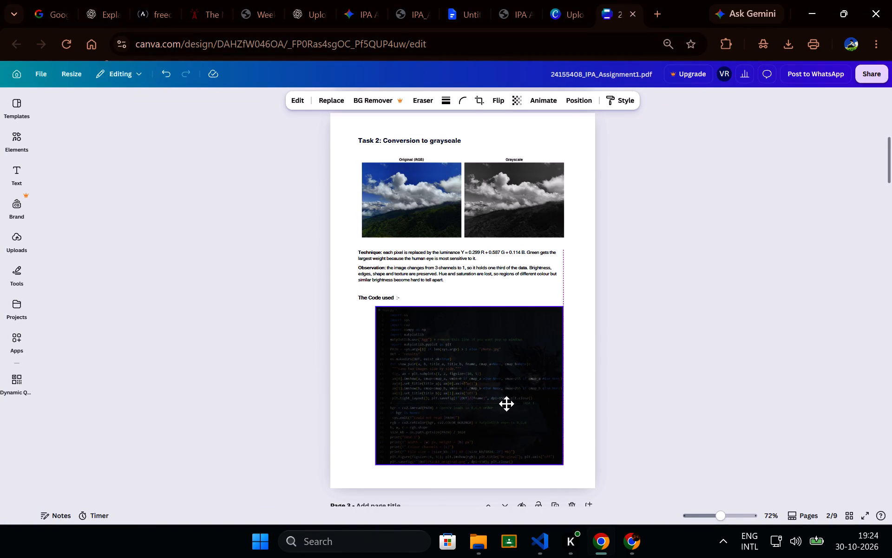
left_click_drag(506, 404, 505, 401)
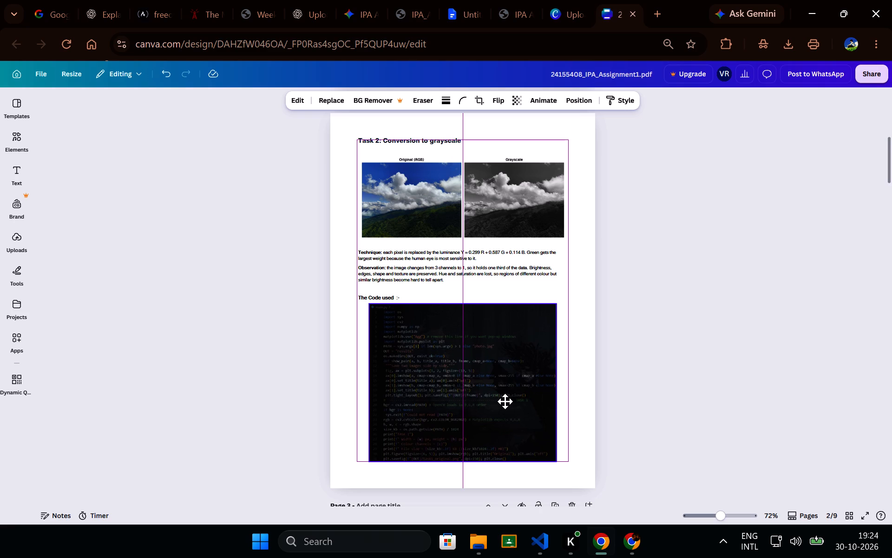
left_click_drag(505, 401, 506, 402)
left_click(506, 402)
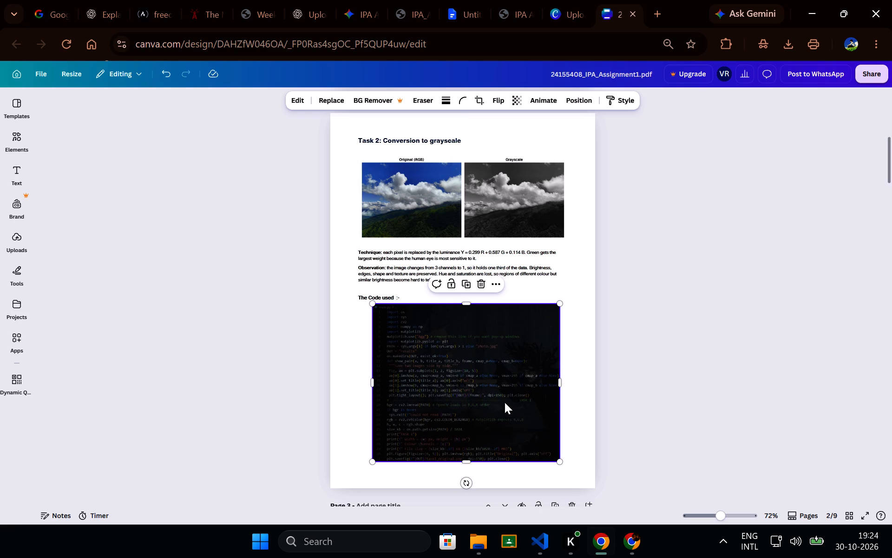
left_click(692, 312)
scroll(692, 312, "up", 2)
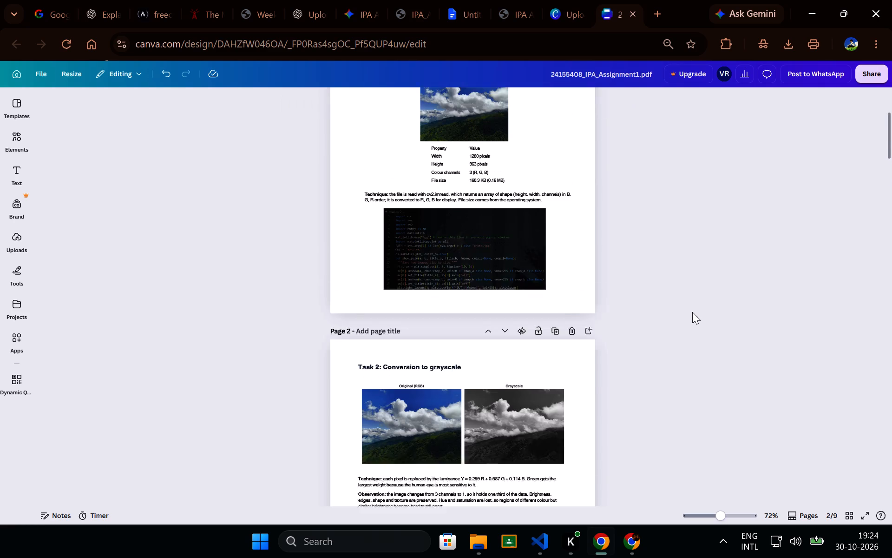
Switch to VS Code and bring the complete Task 2 block of main.py into view.
scroll(692, 312, "up", 1)
scroll(692, 312, "down", 2)
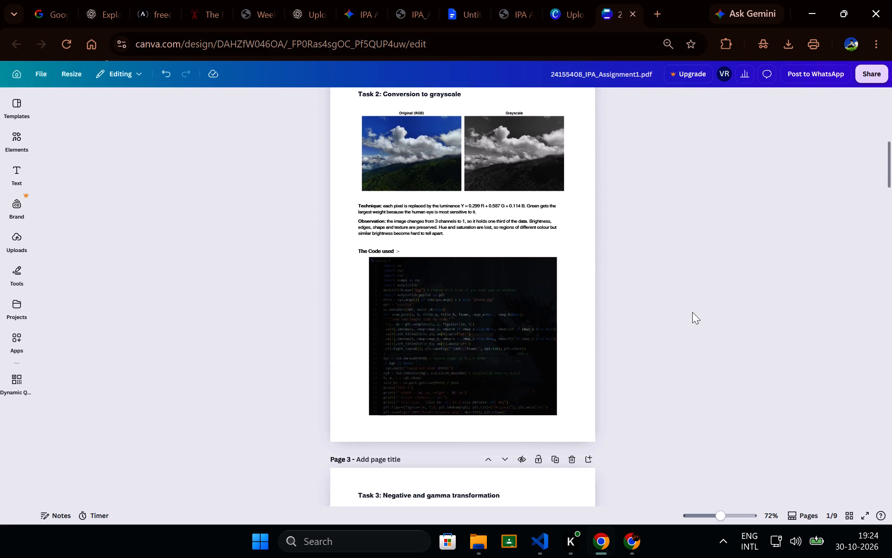
scroll(692, 312, "down", 3)
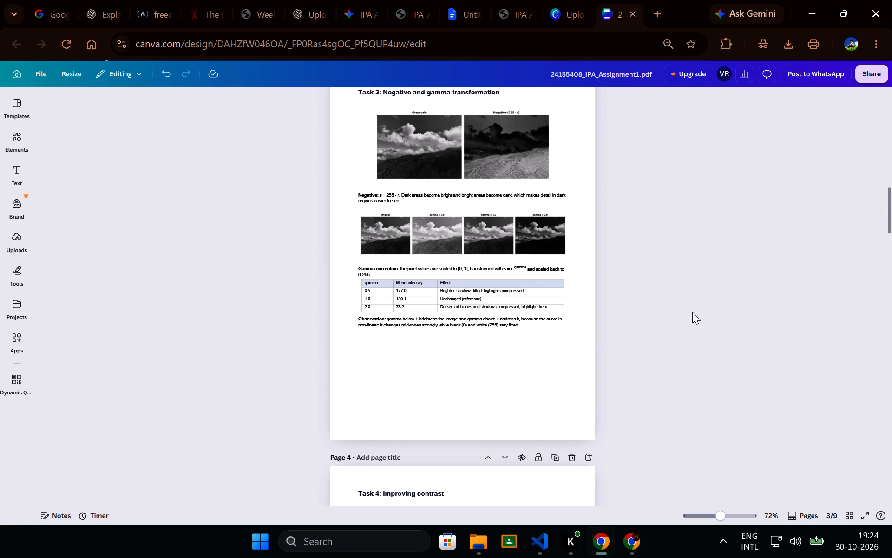
left_click(545, 548)
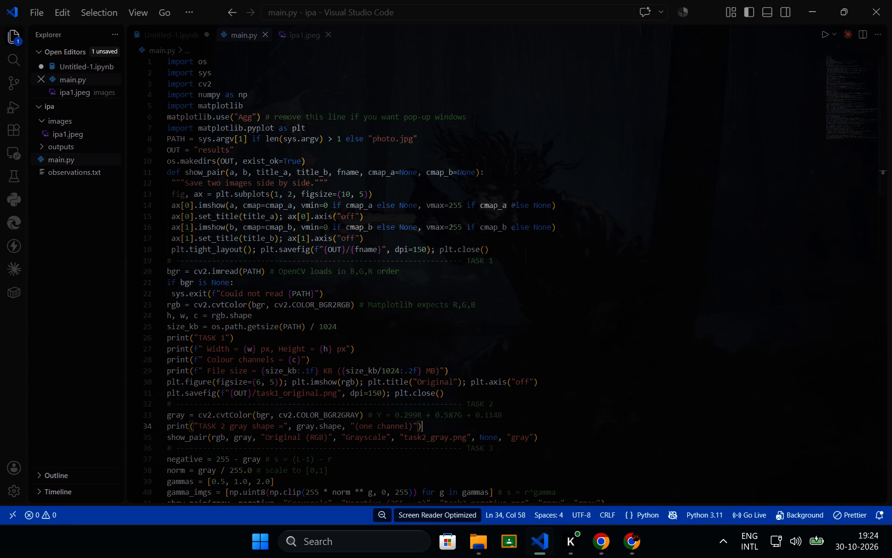
scroll(665, 311, "down", 4)
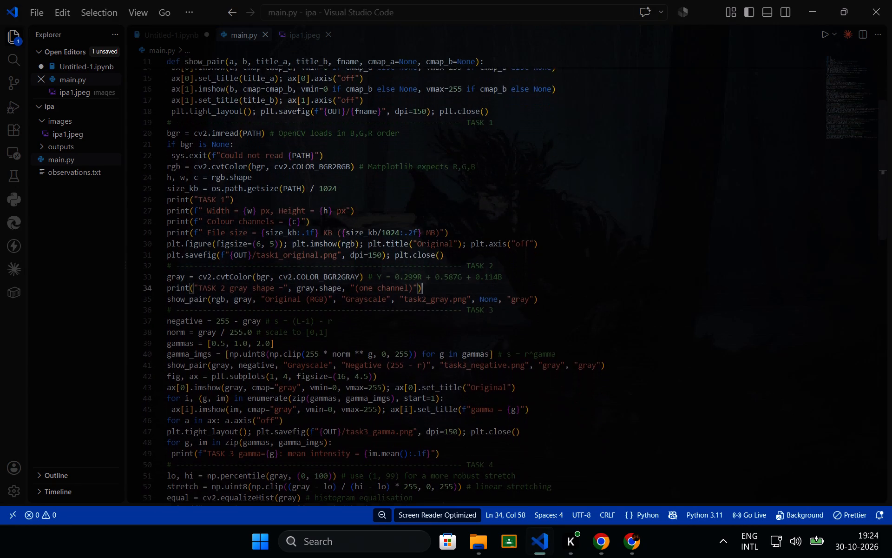
scroll(665, 311, "down", 3)
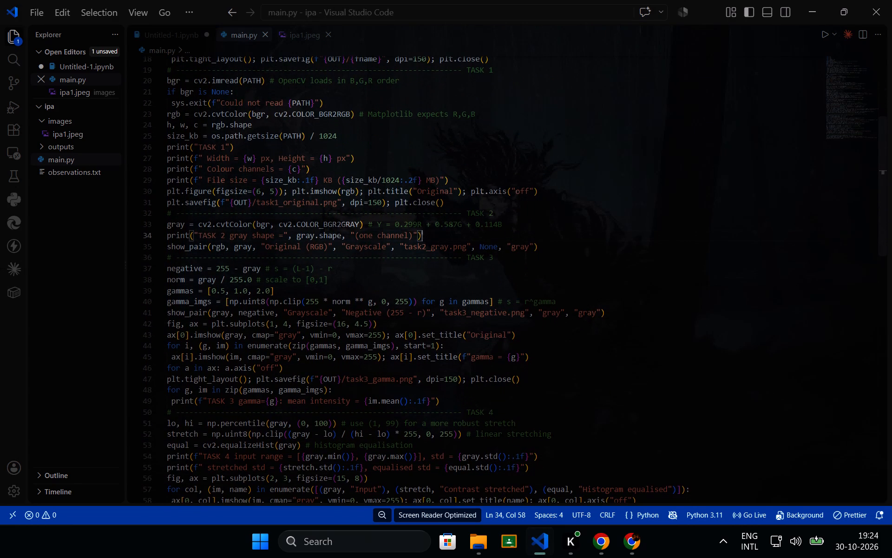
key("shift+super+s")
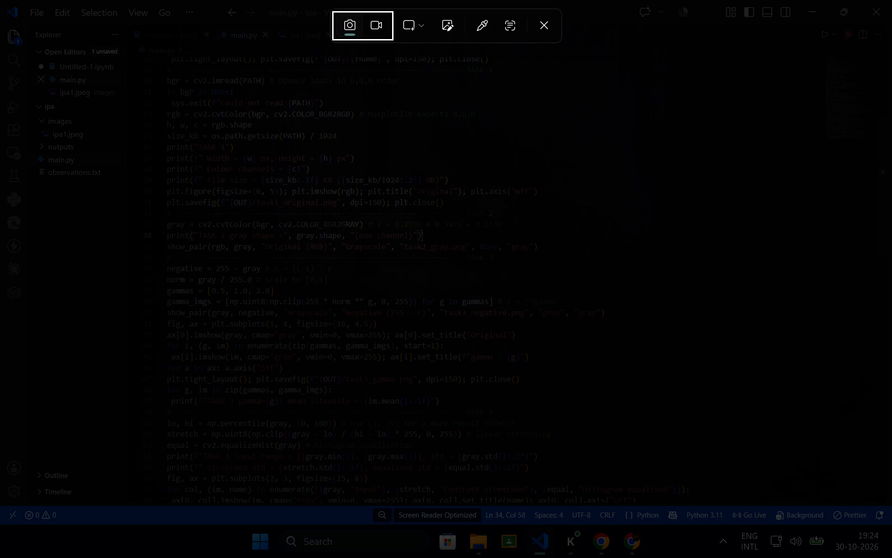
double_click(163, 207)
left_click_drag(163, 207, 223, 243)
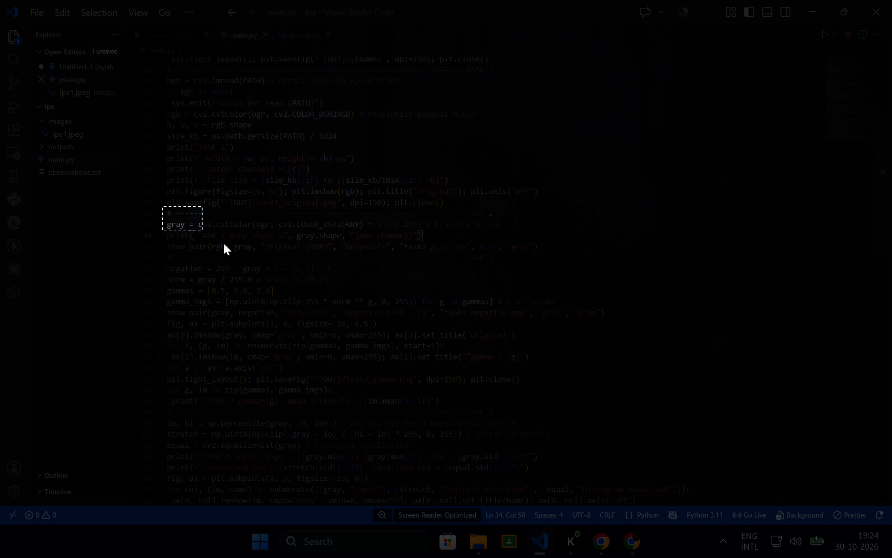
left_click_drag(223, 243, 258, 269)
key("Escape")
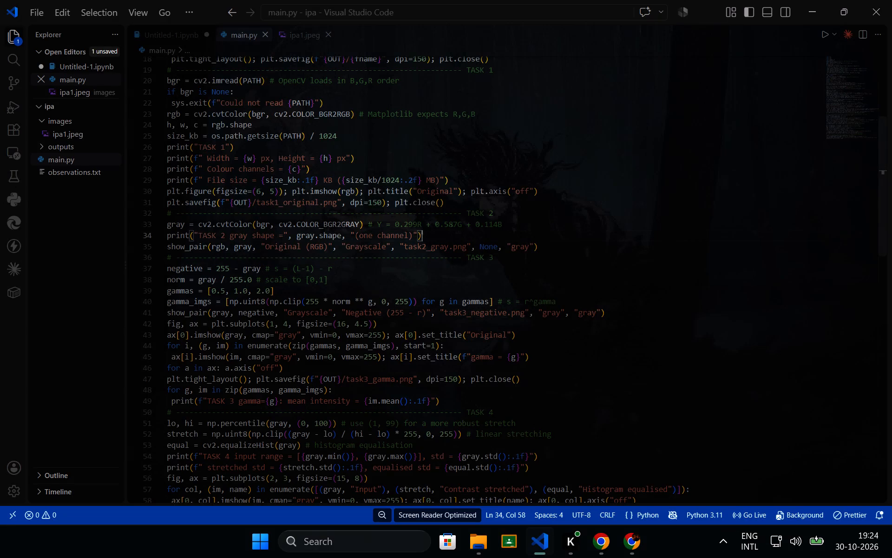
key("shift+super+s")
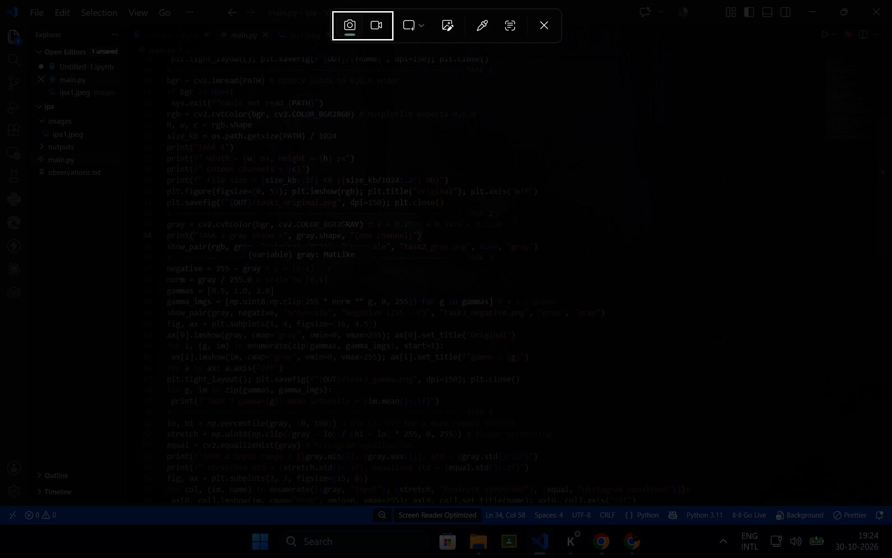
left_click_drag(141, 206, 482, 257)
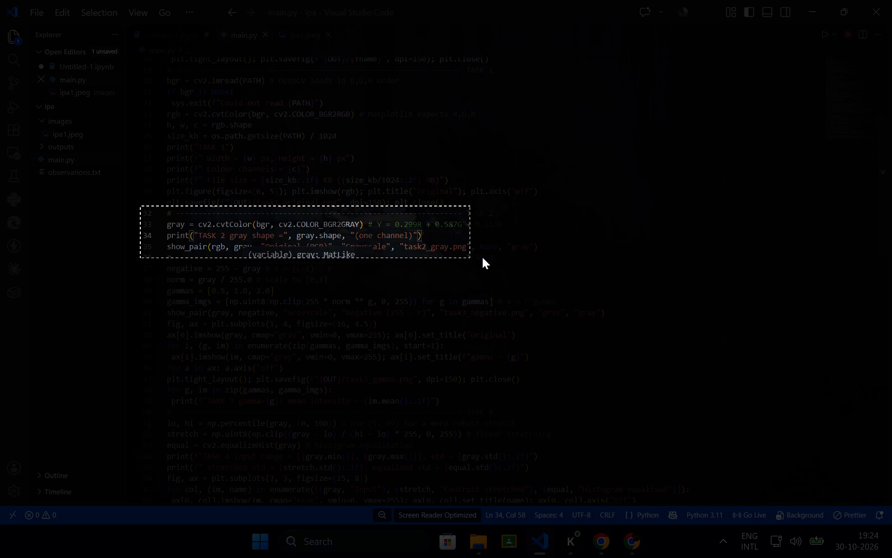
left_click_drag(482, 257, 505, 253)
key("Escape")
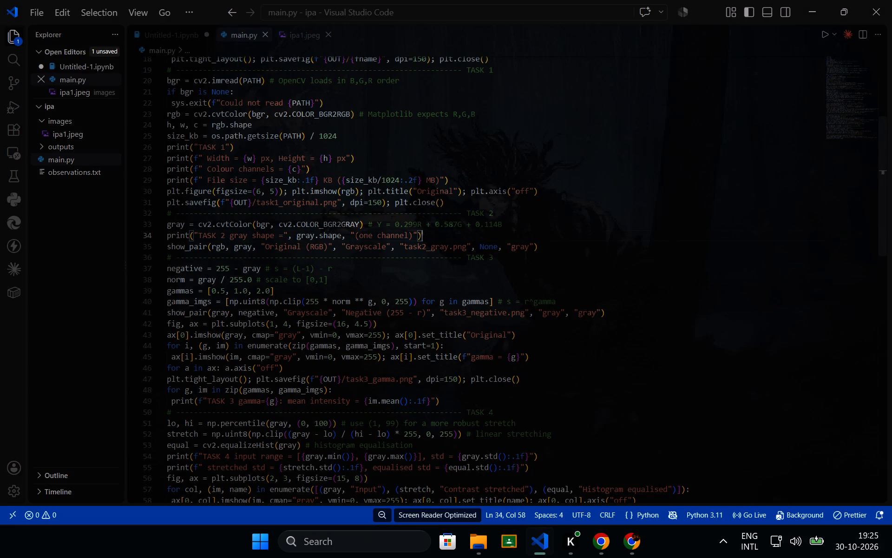
Capture a screenshot of main.py lines 32 to 35, the Task 2 grayscale code block.
left_click(506, 263)
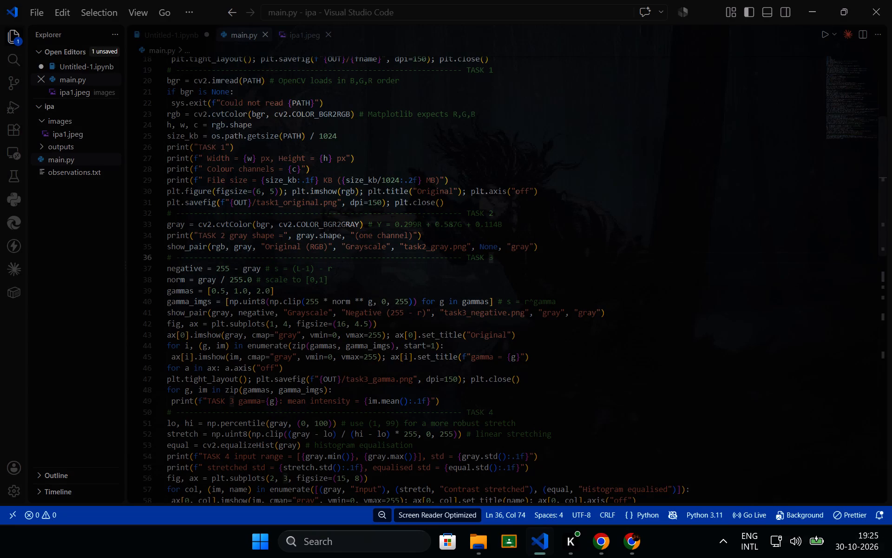
left_click(363, 283)
key("shift+super+s")
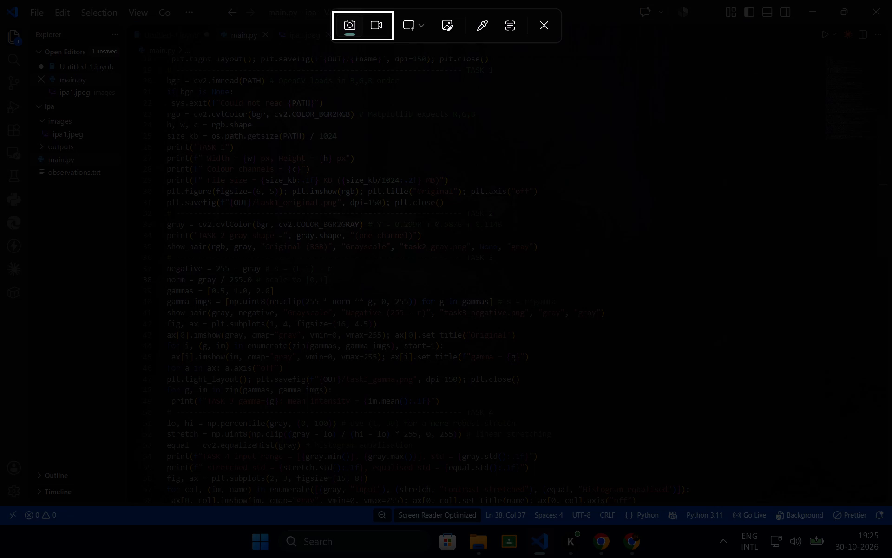
left_click_drag(138, 206, 237, 246)
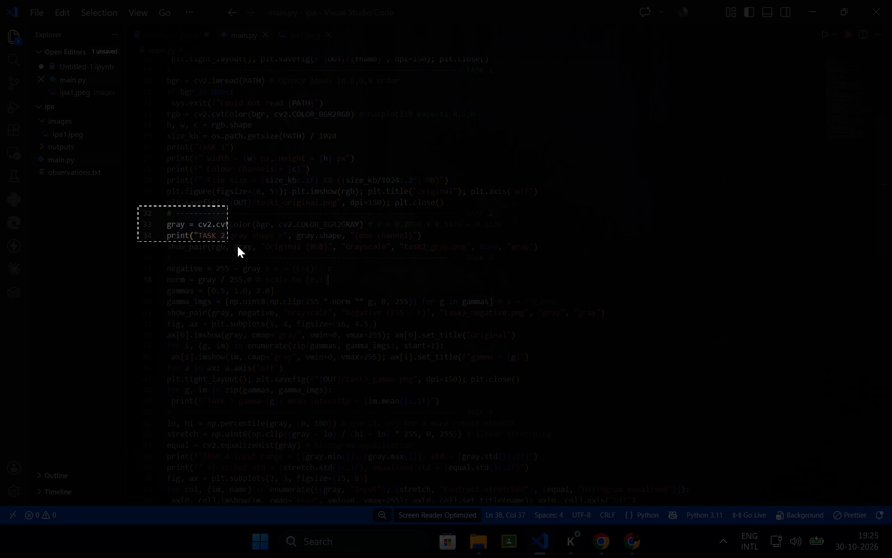
left_click_drag(237, 246, 550, 254)
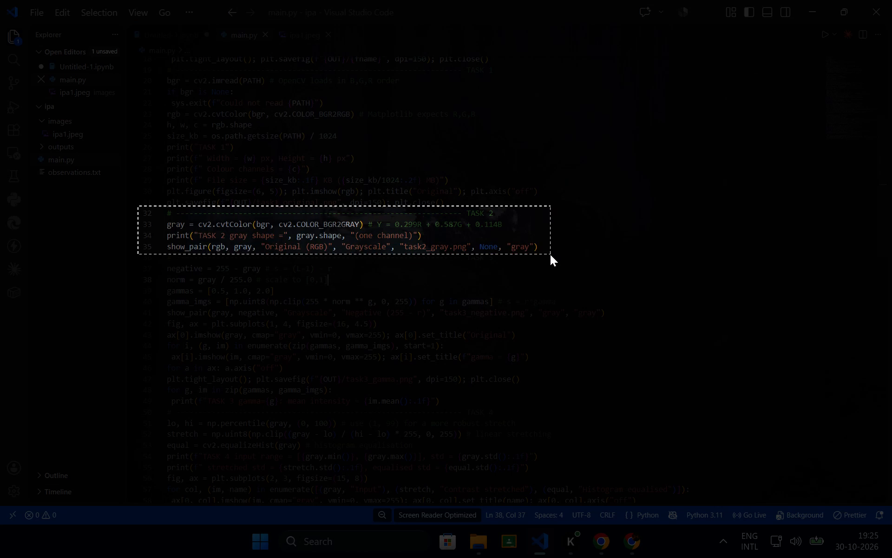
left_click_drag(550, 254, 543, 253)
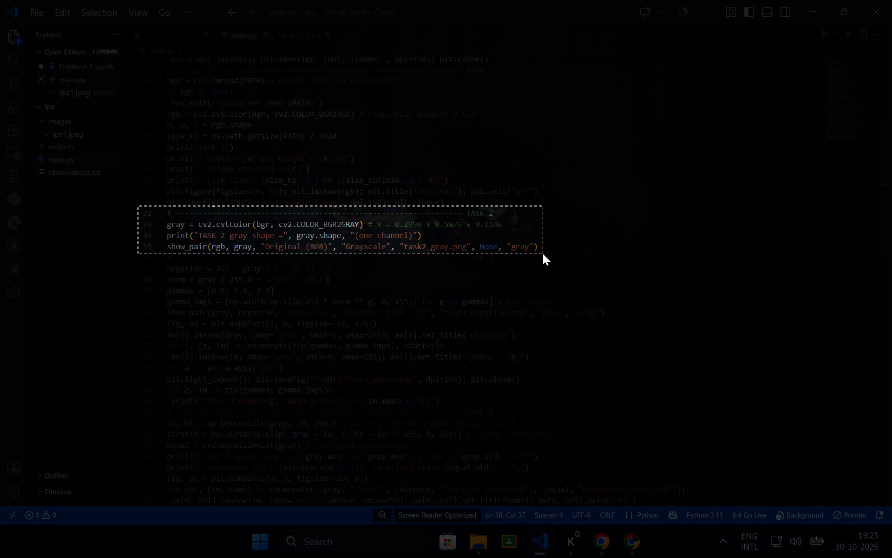
left_click_drag(543, 253, 543, 255)
left_click_drag(543, 255, 543, 253)
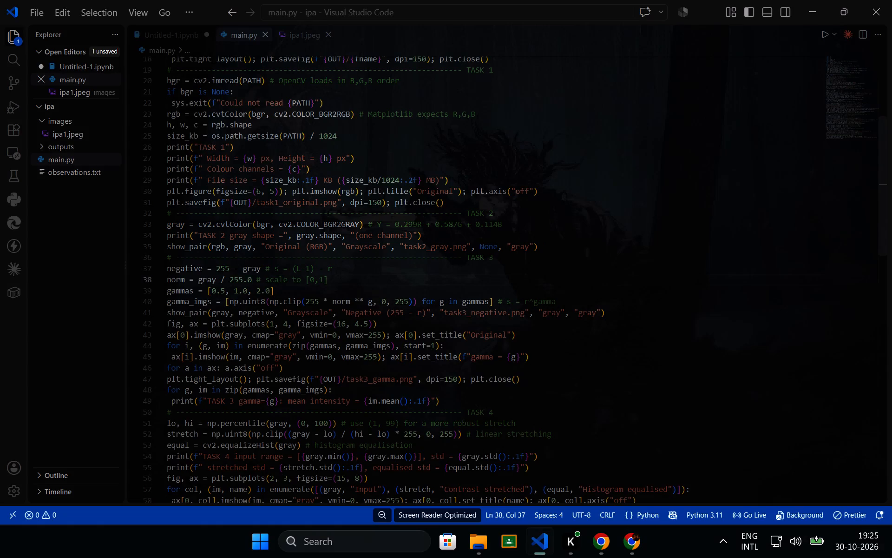
Back in Canva, paste the code screenshot onto page 3 and place it roughly centred in the space below the Observation paragraph.
left_click(806, 7)
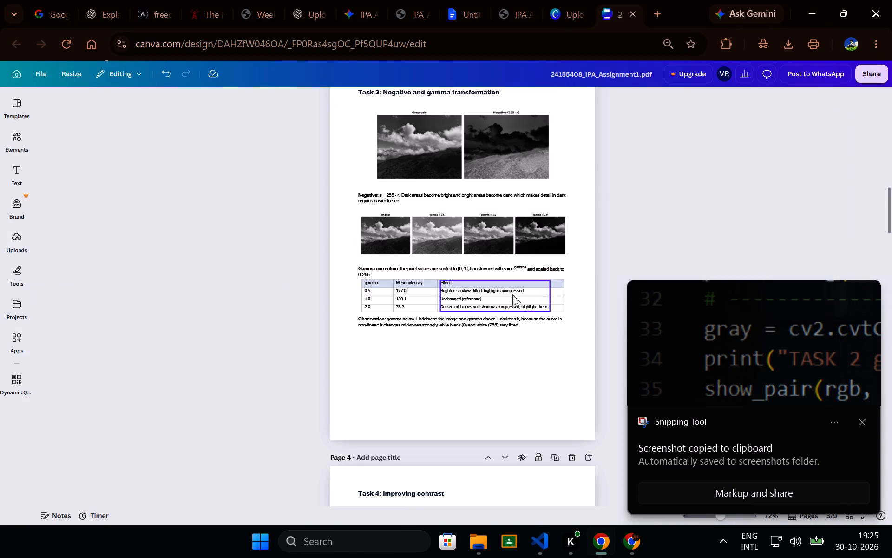
left_click(457, 359)
key("ctrl+v")
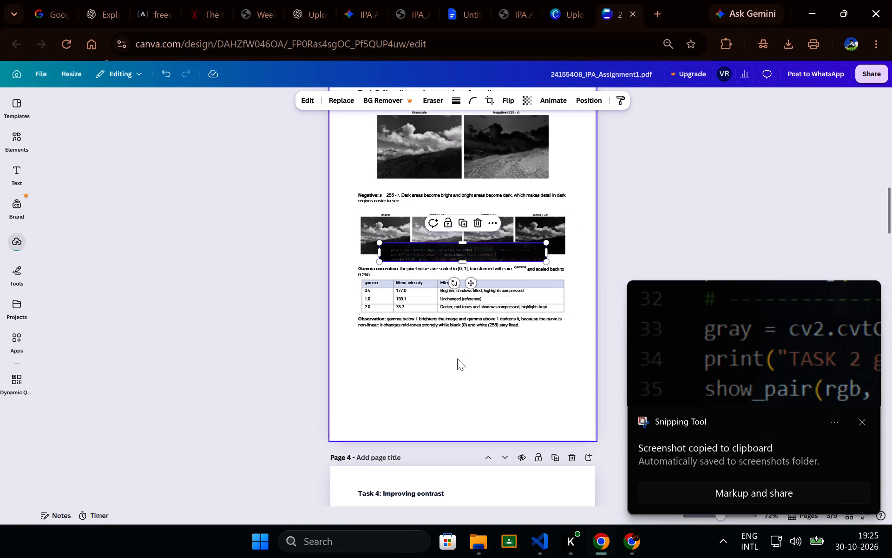
left_click_drag(466, 254, 450, 371)
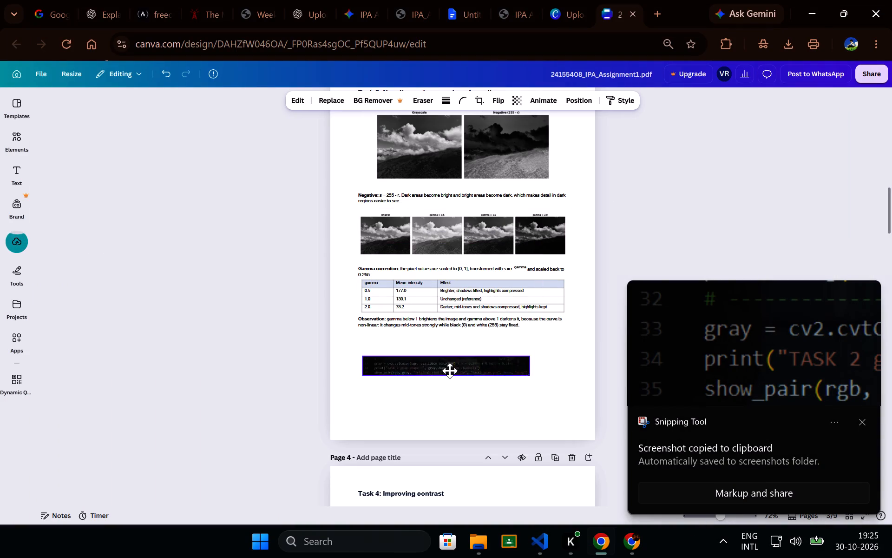
left_click_drag(450, 371, 465, 379)
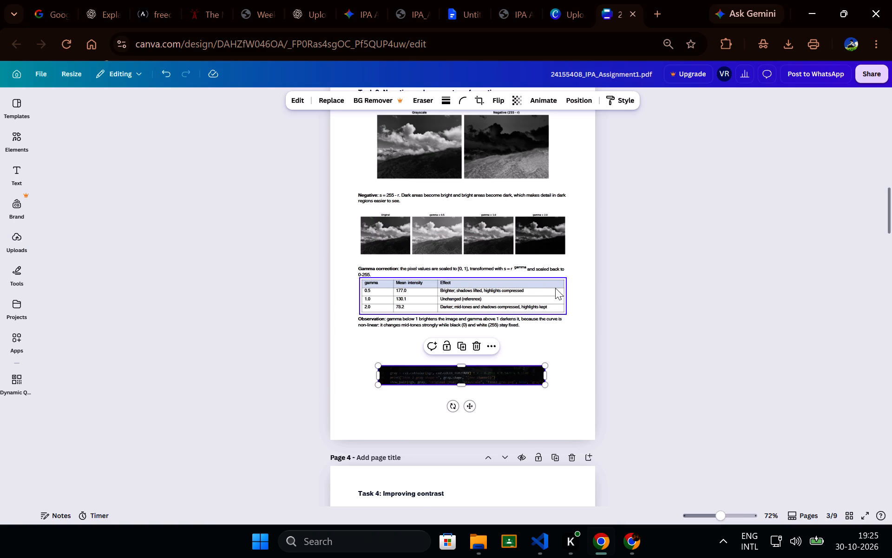
Delete the grid lines and header shading behind the gamma table on page 3.
left_click(555, 288)
key("Delete")
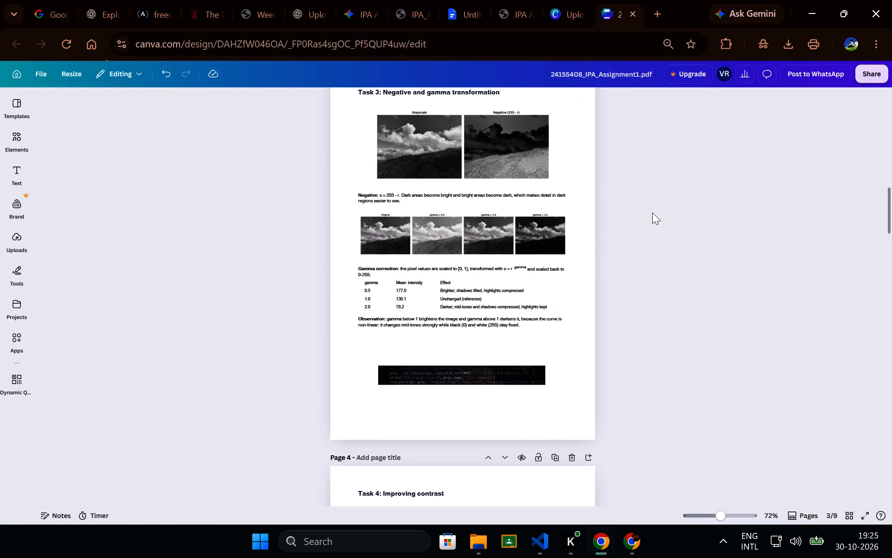
Move the Grayscale and Negative image pair up to just beneath the Task 3 heading, keeping it horizontally centred.
scroll(652, 213, "up", 2)
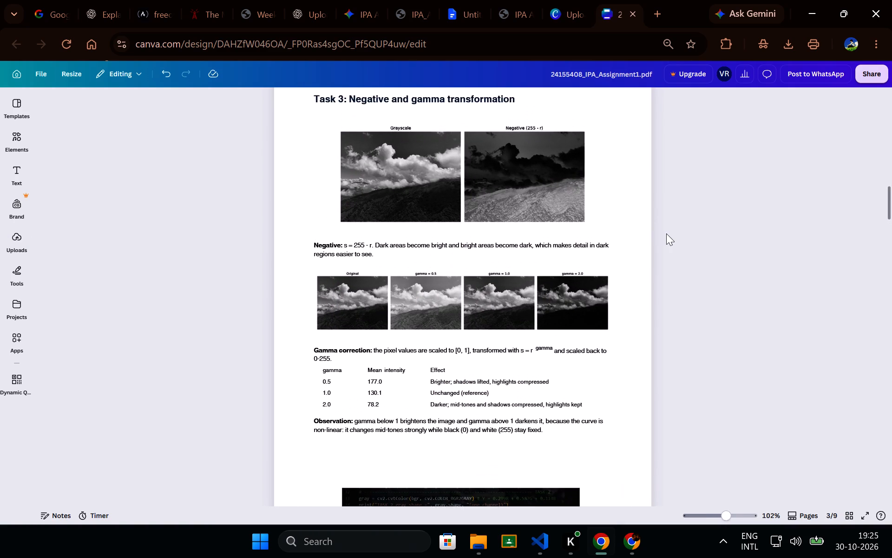
scroll(666, 233, "up", 1)
left_click_drag(476, 191, 478, 186)
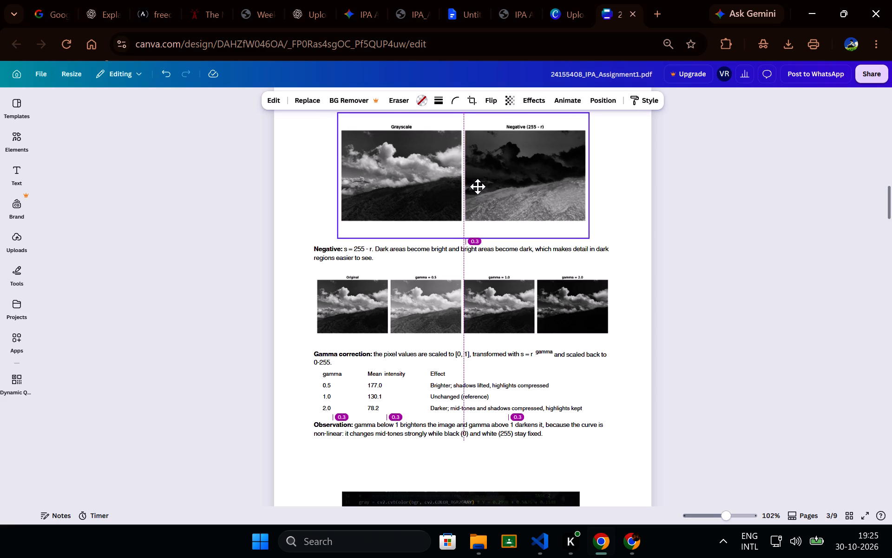
left_click_drag(478, 186, 478, 187)
left_click(681, 212)
scroll(681, 212, "up", 1)
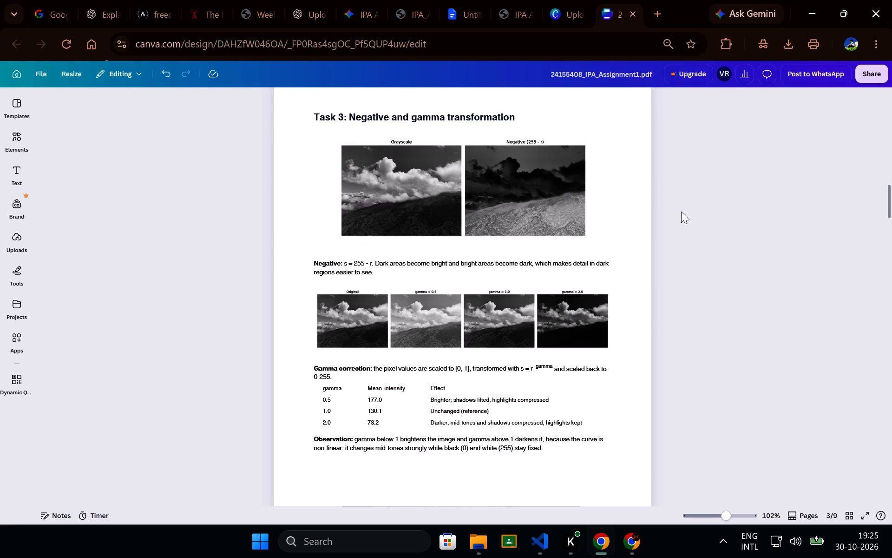
scroll(681, 212, "up", 1)
left_click_drag(568, 207, 568, 200)
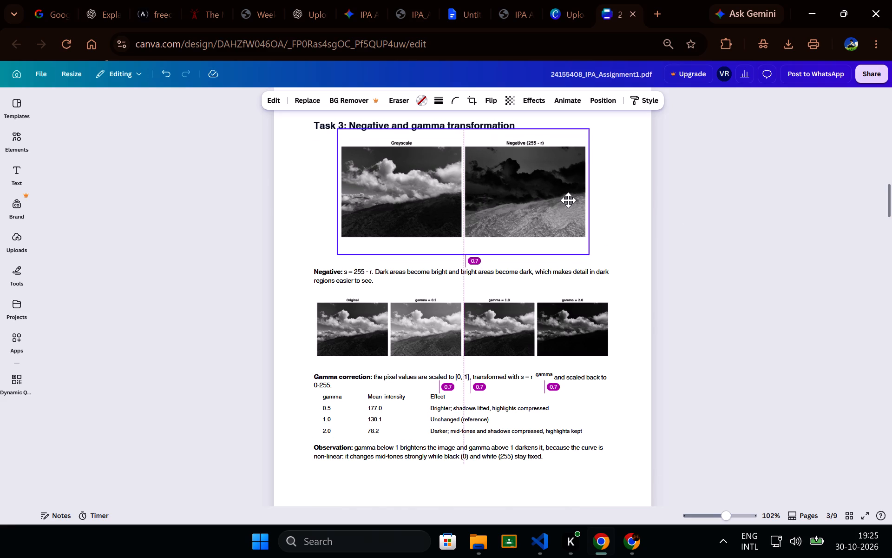
left_click_drag(568, 200, 568, 200)
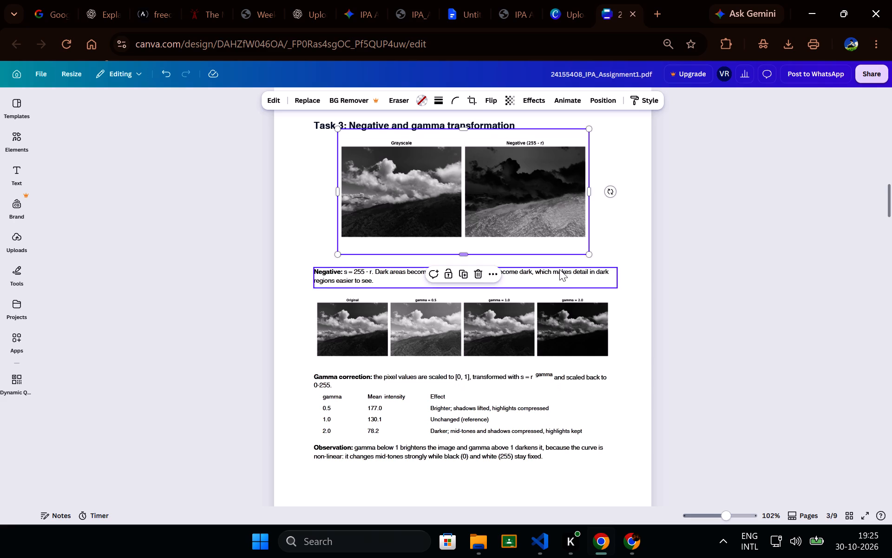
Move the "Negative:" paragraph up closer to the image pair and slightly left of the page's text margin.
left_click_drag(559, 274, 559, 263)
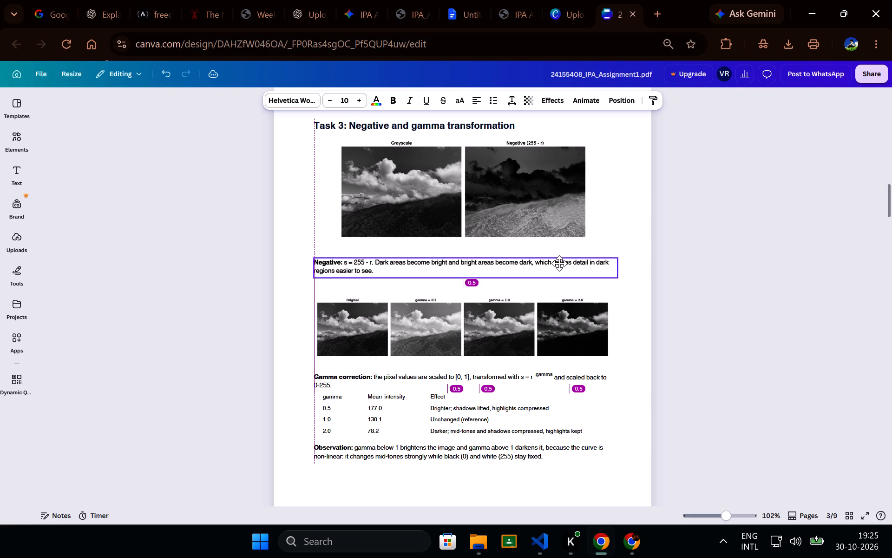
left_click_drag(559, 263, 557, 262)
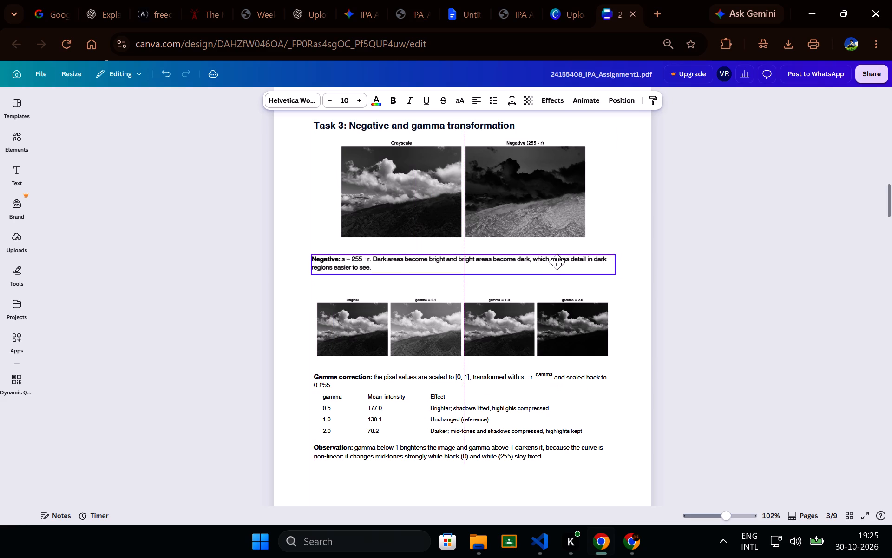
left_click_drag(557, 262, 556, 261)
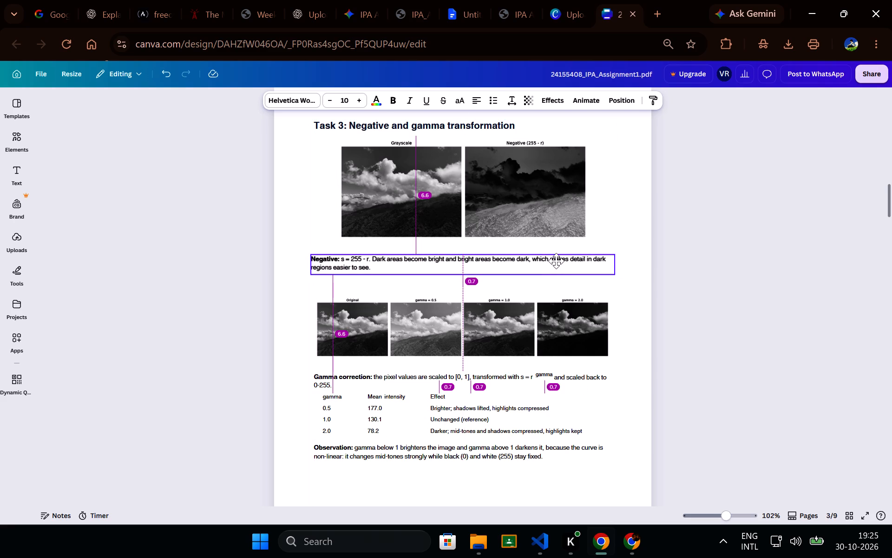
left_click_drag(556, 261, 556, 258)
Move the four-image gamma strip up closer to the "Negative:" paragraph, keeping it horizontally centred.
left_click_drag(560, 324, 561, 314)
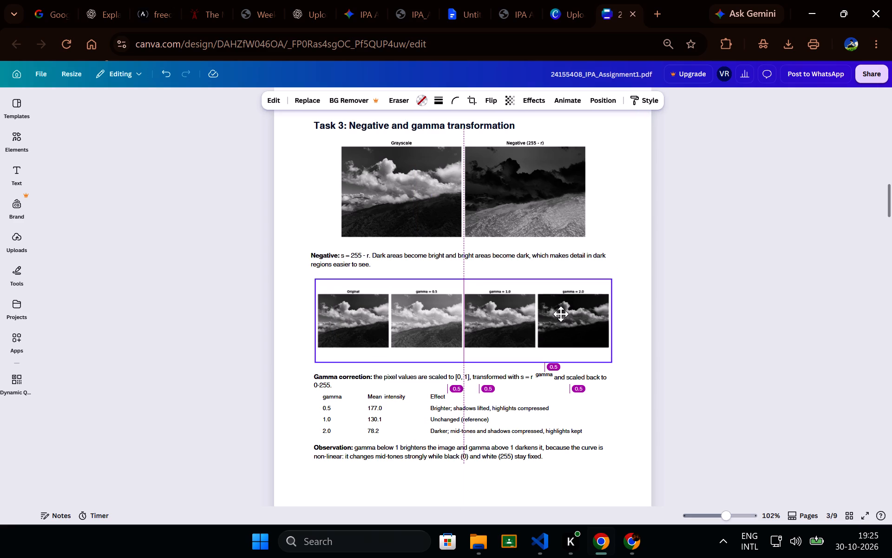
left_click_drag(561, 314, 560, 312)
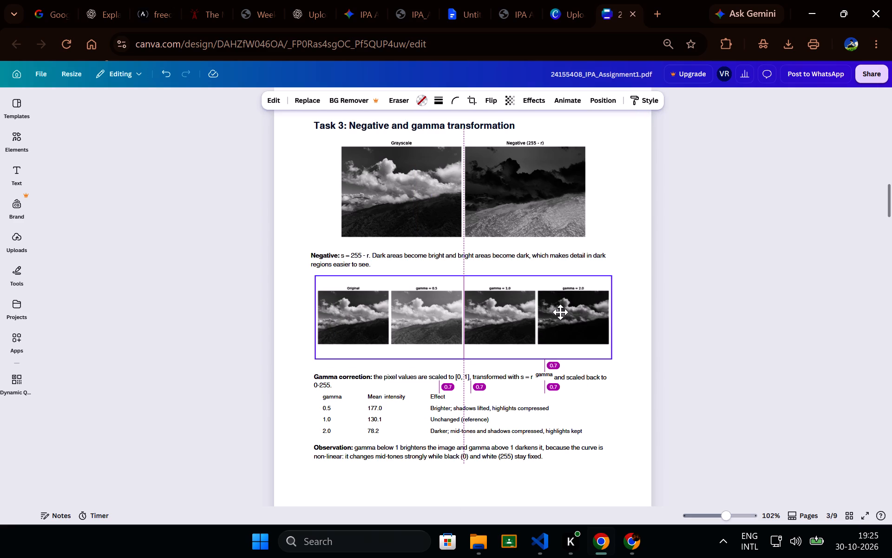
left_click_drag(560, 312, 560, 312)
left_click(675, 274)
left_click(675, 274)
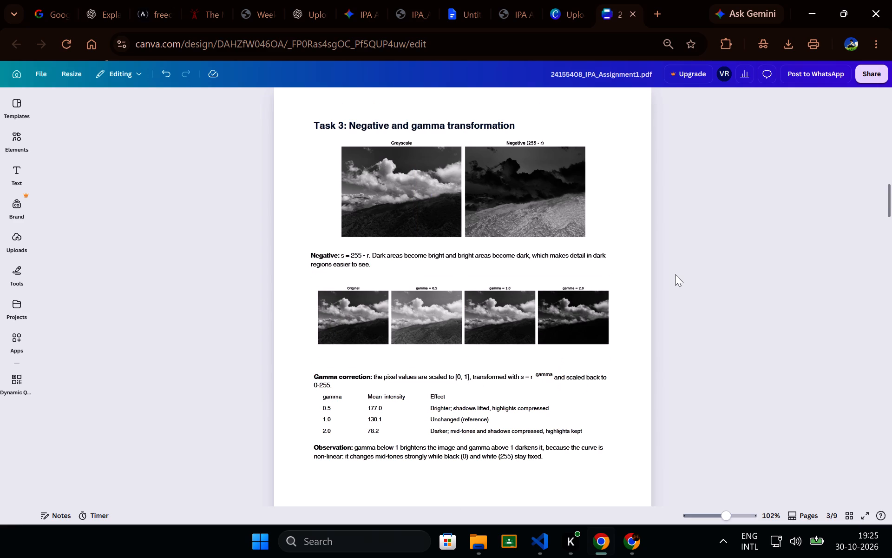
Enlarge the four-image gamma strip on page 3 to span the full text width and nudge it up slightly.
scroll(675, 274, "down", 1)
left_click(590, 272)
left_click(612, 303)
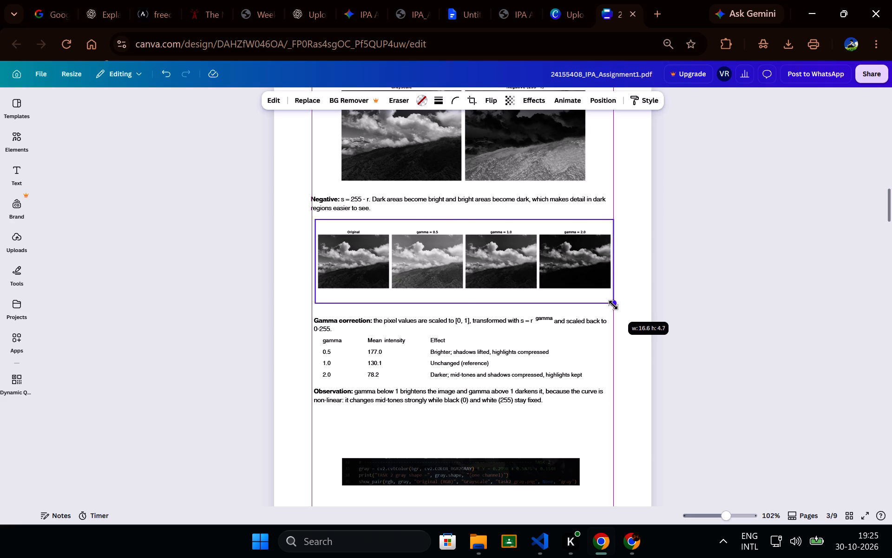
left_click(316, 299)
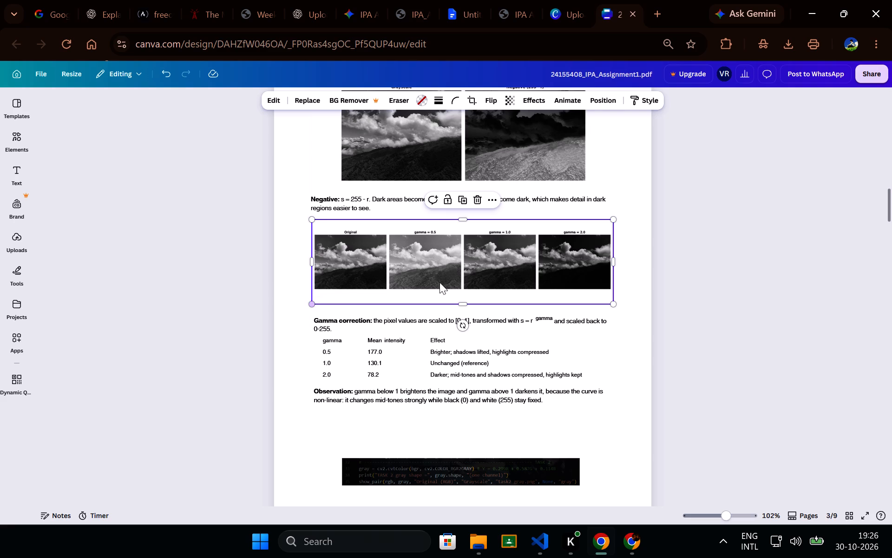
left_click(465, 286)
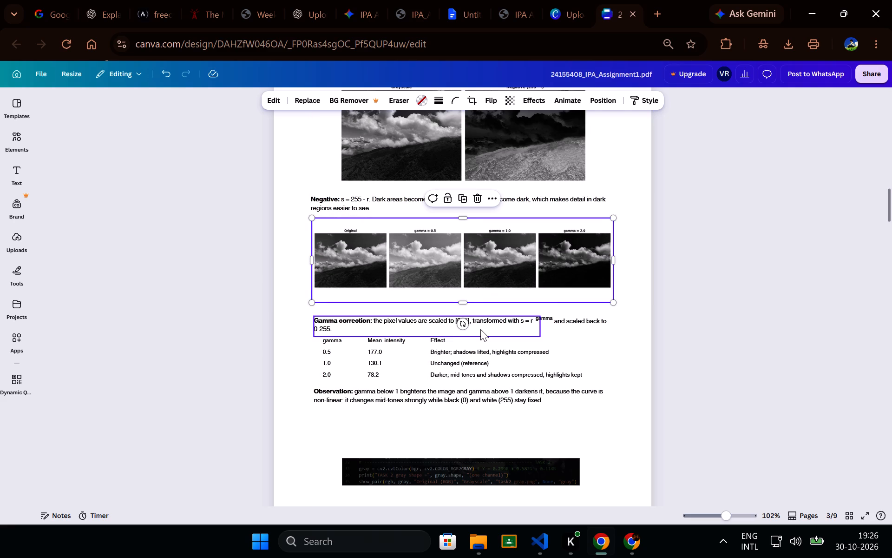
Move the "Gamma correction:" paragraph up to just beneath the four-image strip, keeping it aligned with the text margin.
left_click_drag(480, 329, 481, 319)
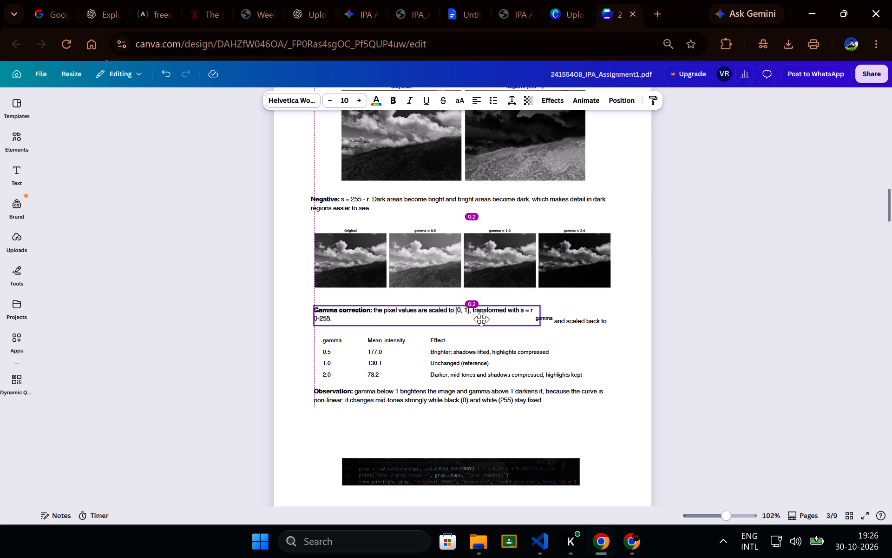
left_click_drag(481, 319, 480, 312)
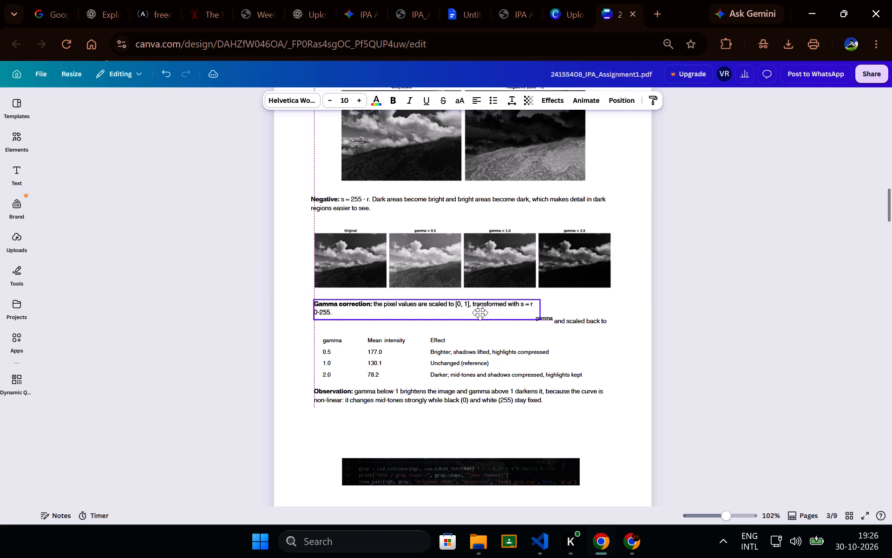
left_click_drag(480, 312, 480, 312)
left_click_drag(480, 312, 480, 311)
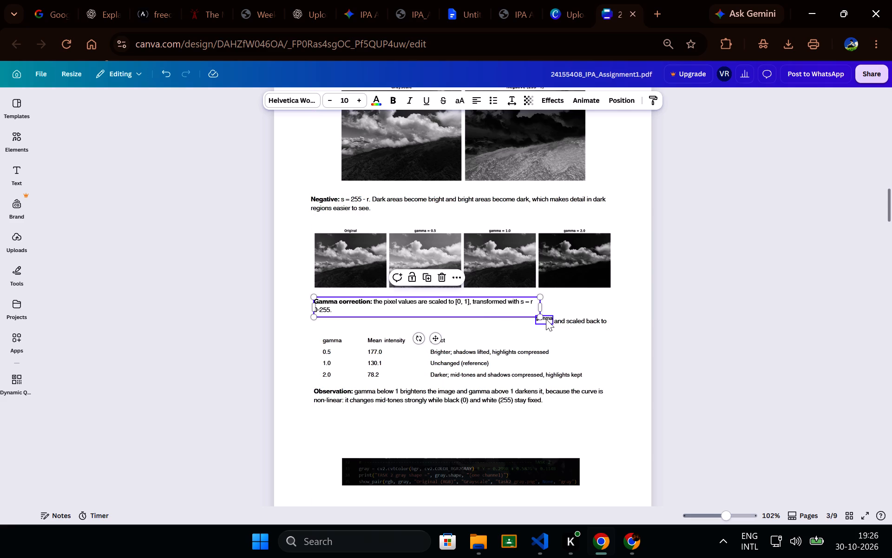
Move the separate "gamma" and "and scaled back to" fragments up into line with the first line of the Gamma correction paragraph.
left_click_drag(546, 319, 545, 304)
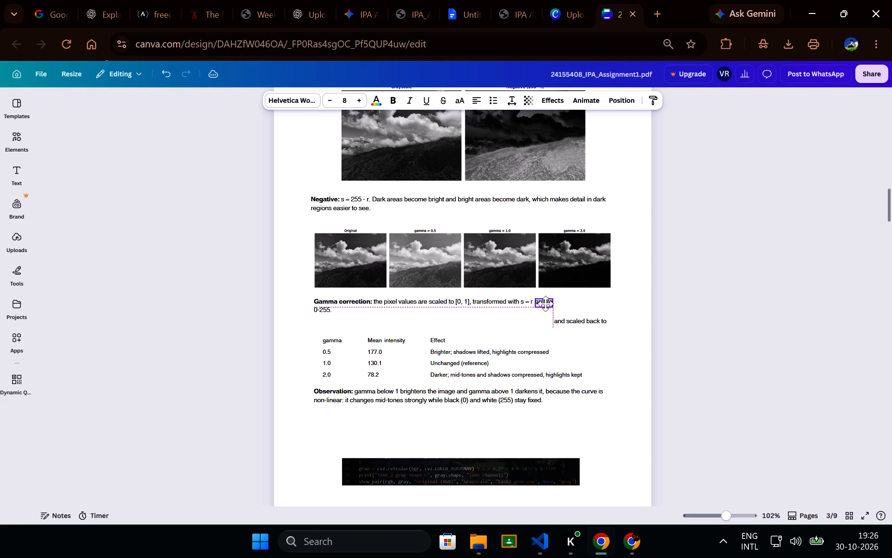
left_click_drag(545, 304, 544, 304)
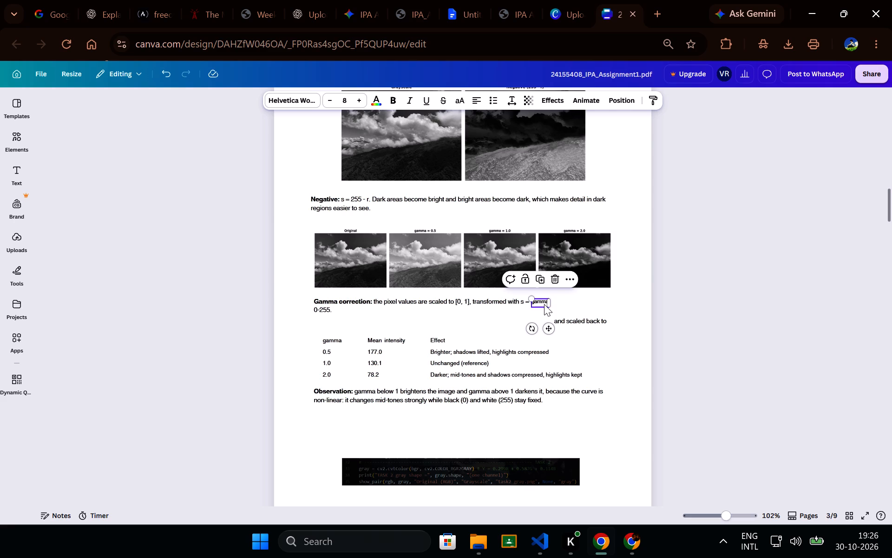
key("ctrl+z")
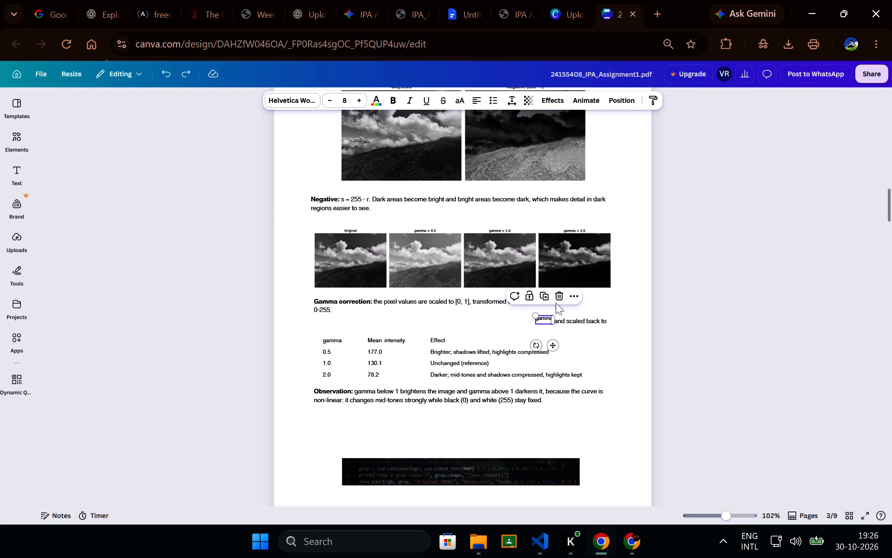
left_click_drag(545, 319, 543, 307)
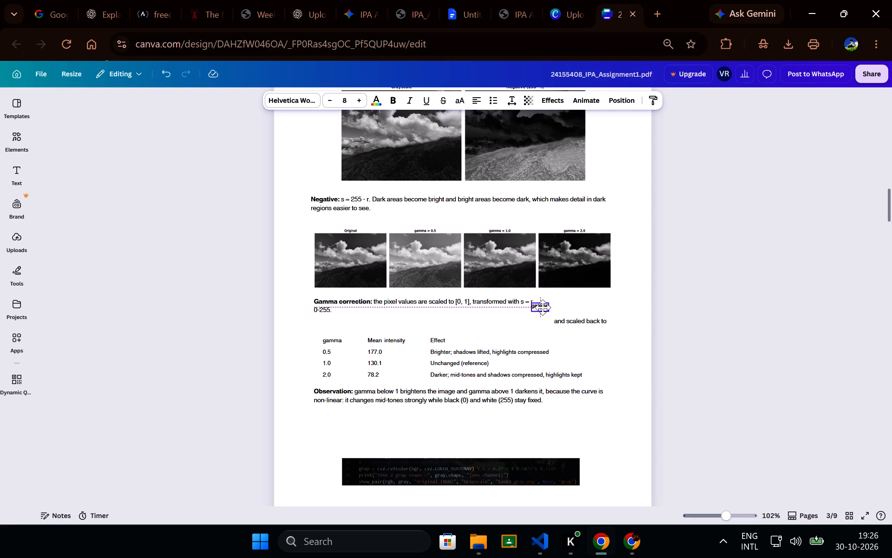
left_click_drag(543, 307, 543, 303)
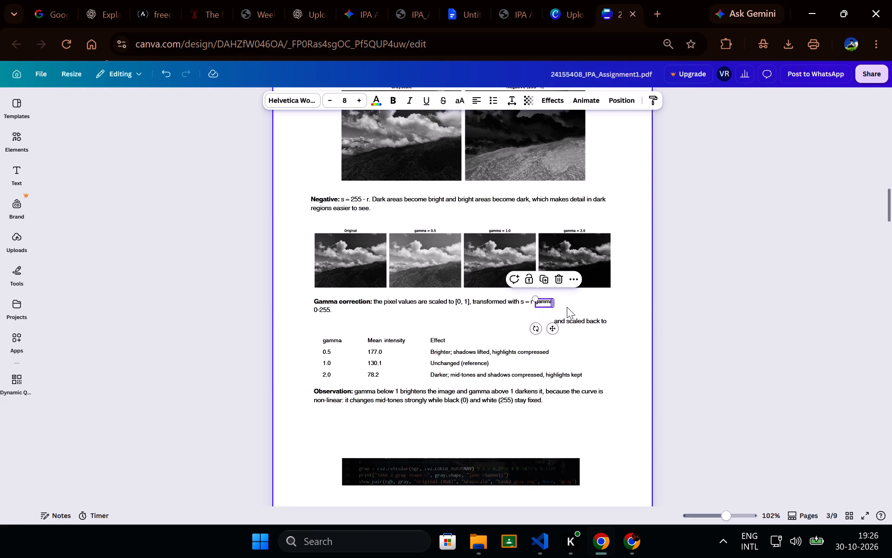
left_click_drag(577, 322, 577, 303)
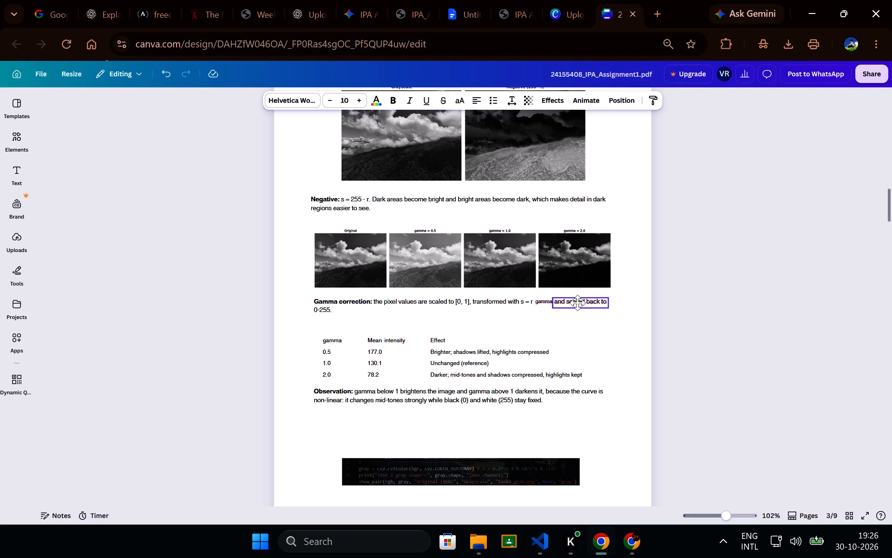
left_click_drag(577, 303, 577, 303)
left_click(702, 295)
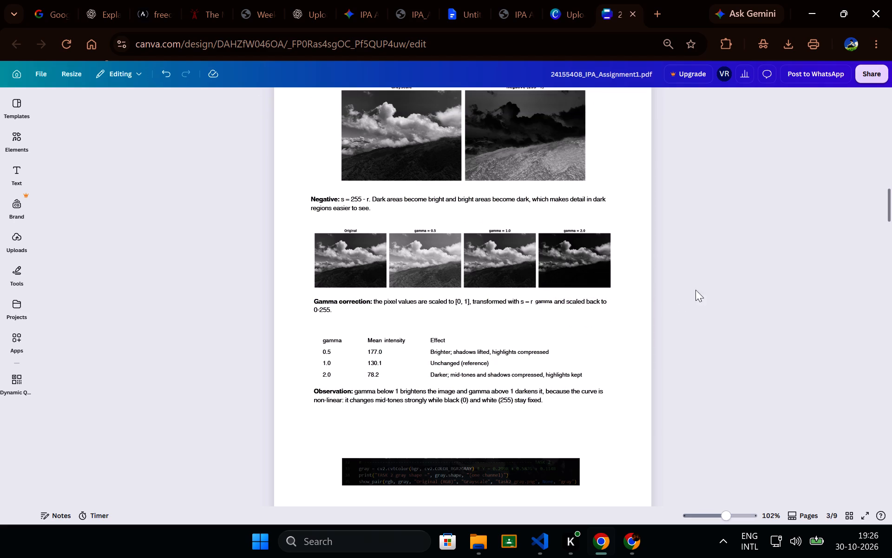
Shift the gamma table's three columns up and to the right beneath the Gamma correction paragraph, top-aligned with narrower gaps between them.
left_click_drag(451, 345, 490, 331)
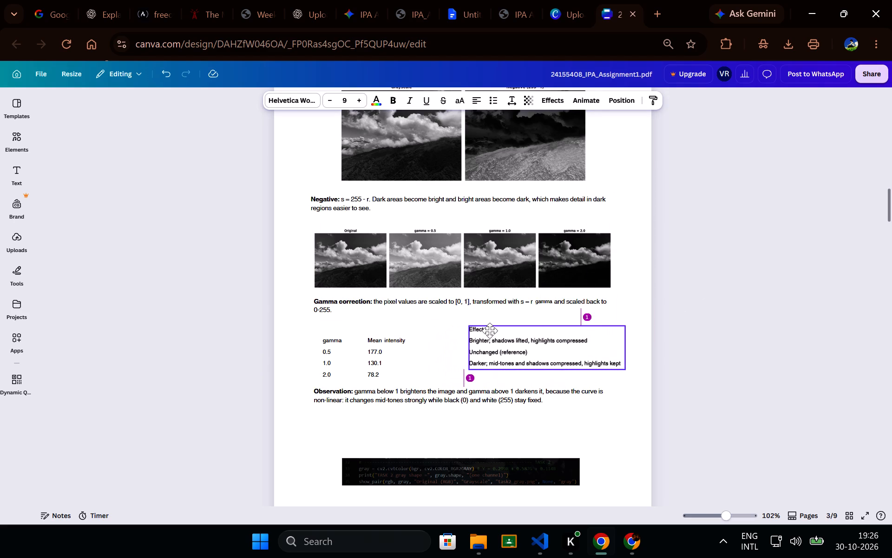
left_click_drag(490, 331, 492, 332)
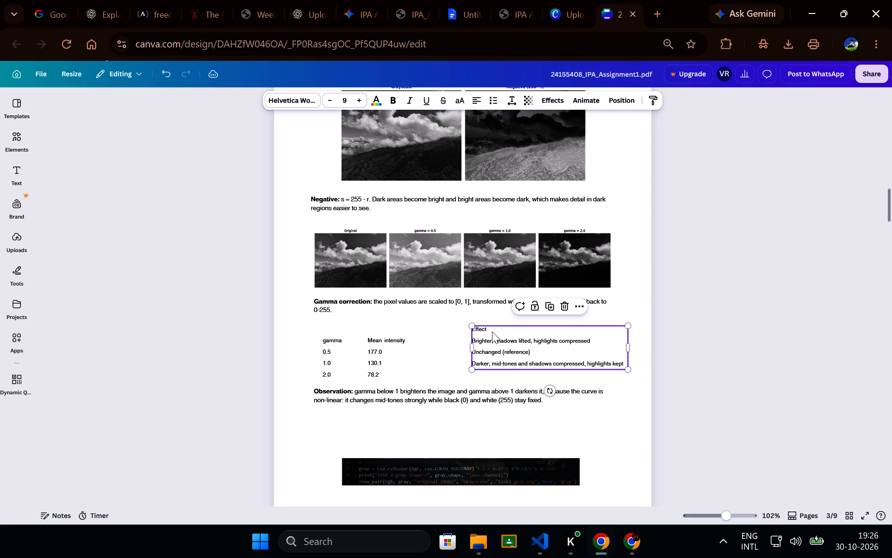
left_click_drag(374, 372, 432, 361)
left_click_drag(334, 361, 396, 348)
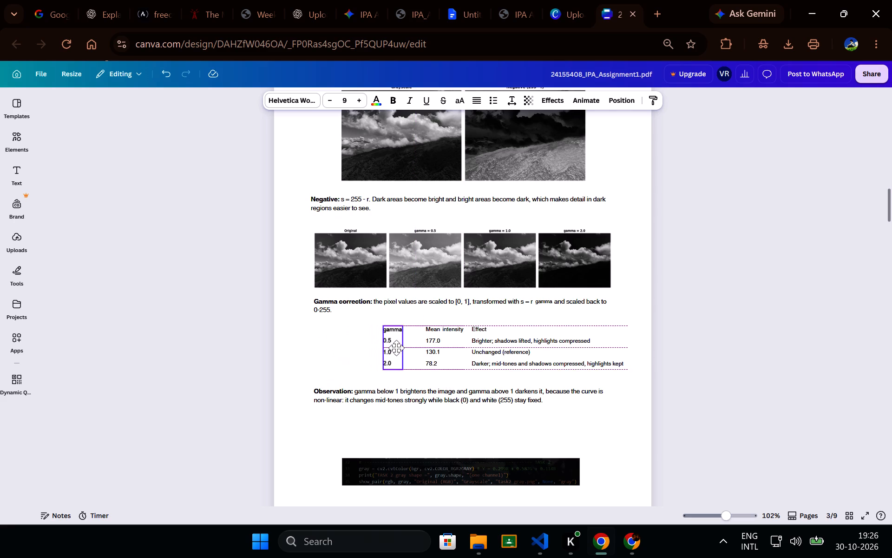
left_click_drag(396, 348, 394, 350)
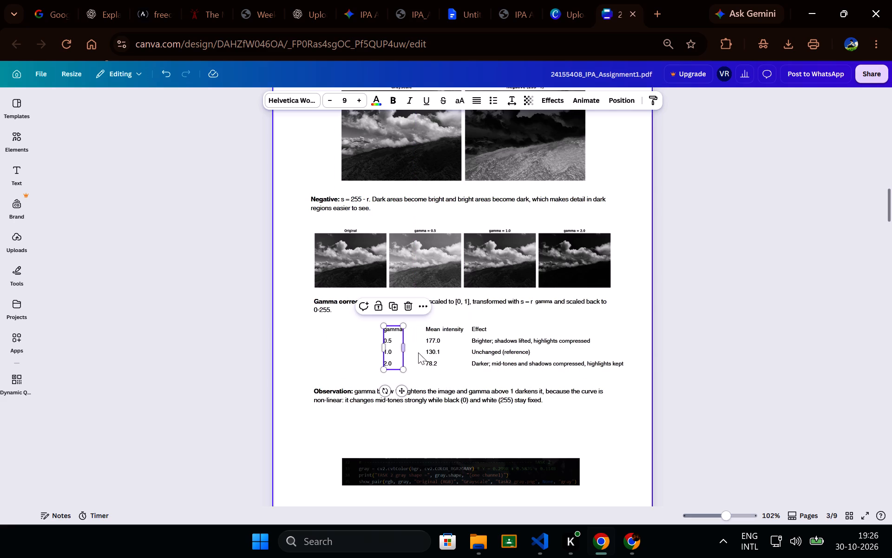
left_click_drag(436, 354, 421, 354)
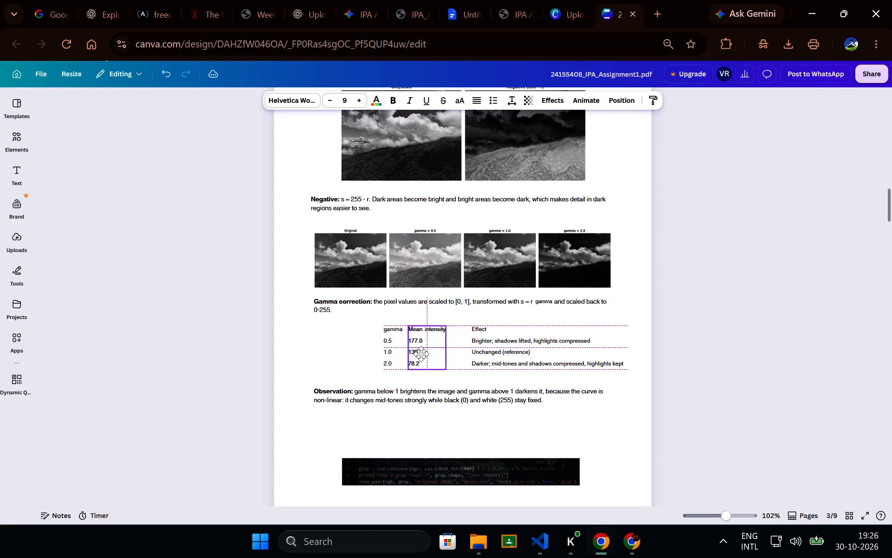
left_click_drag(421, 354, 425, 354)
left_click_drag(497, 357, 492, 357)
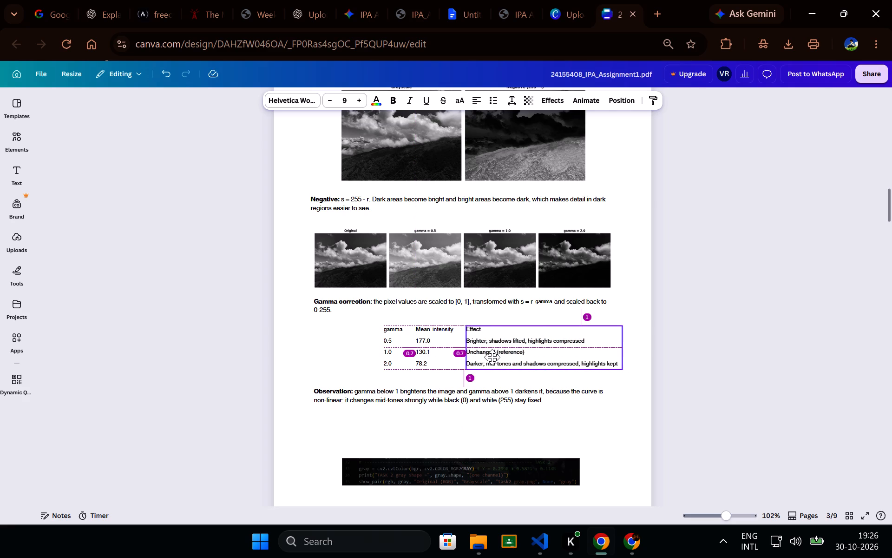
left_click_drag(492, 357, 491, 356)
left_click(710, 325)
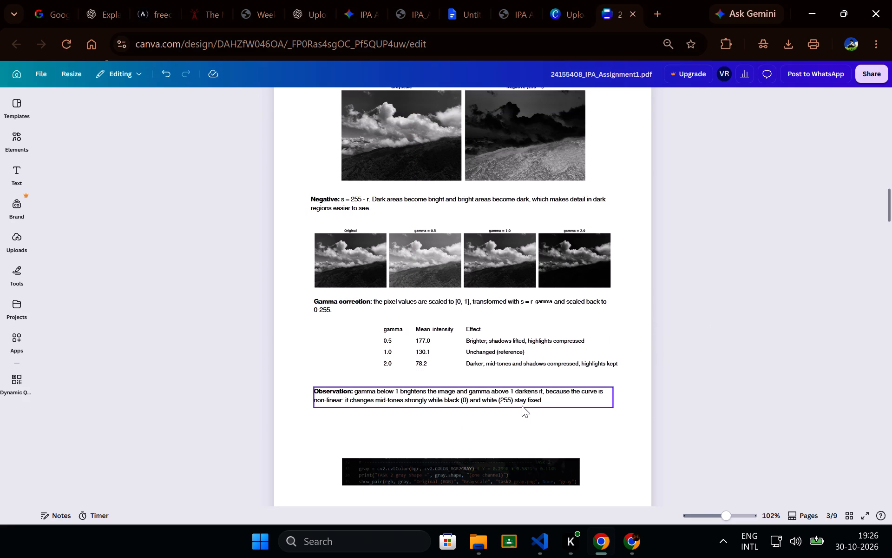
Move the "Observation:" paragraph up closer to the gamma table.
left_click_drag(522, 405, 522, 398)
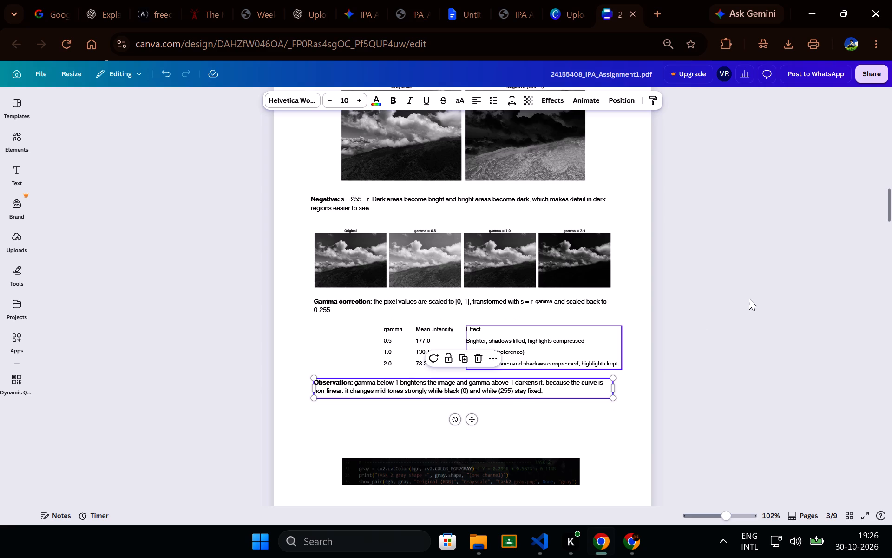
left_click(749, 299)
Enlarge the code screenshot near the bottom of page 3 to almost the text width and centre it horizontally on the page.
scroll(749, 299, "down", 2)
left_click(509, 336)
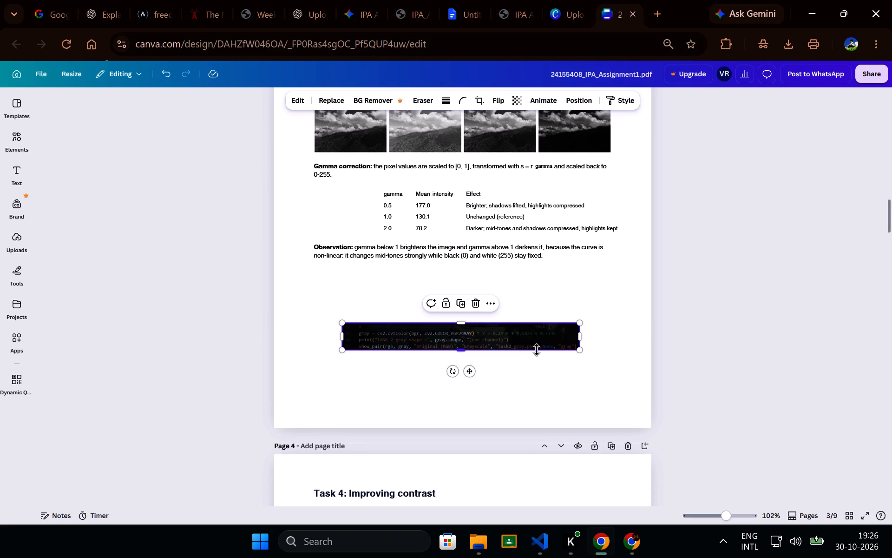
left_click_drag(580, 350, 612, 394)
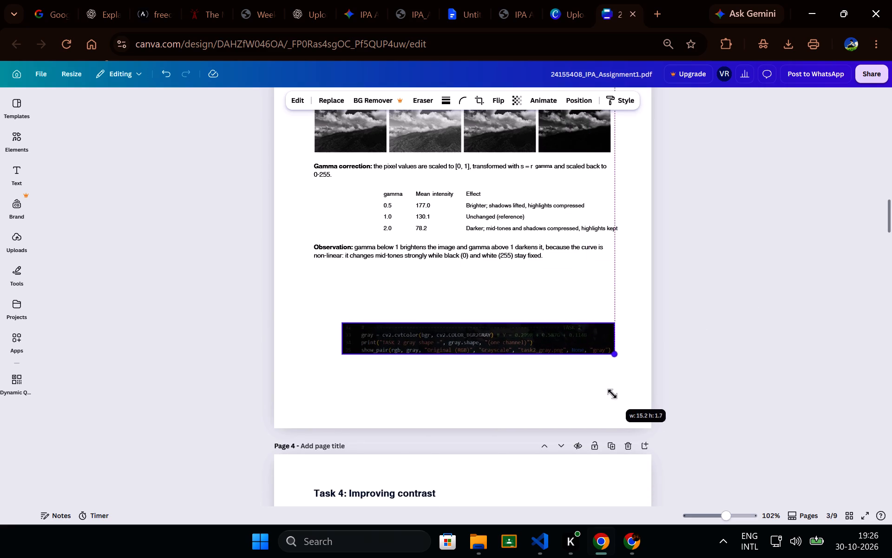
left_click_drag(612, 394, 619, 401)
left_click_drag(530, 347, 507, 339)
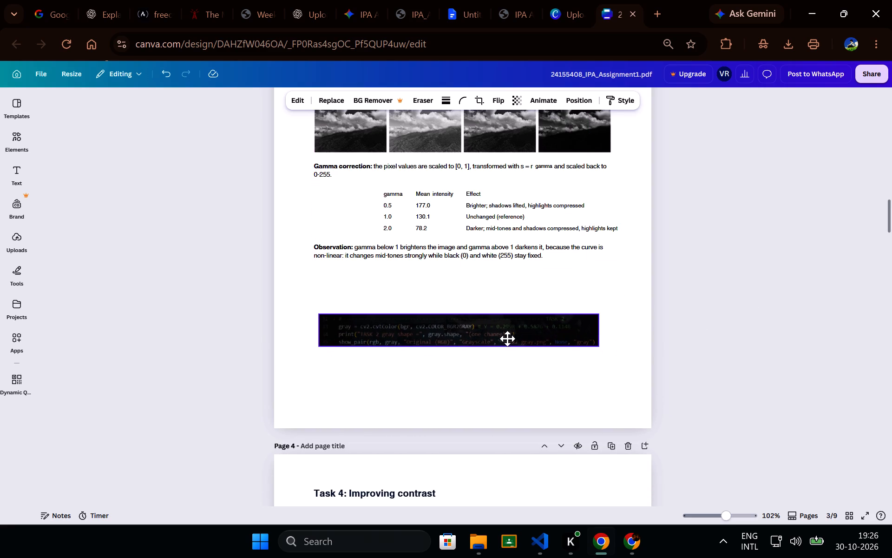
left_click_drag(507, 339, 513, 352)
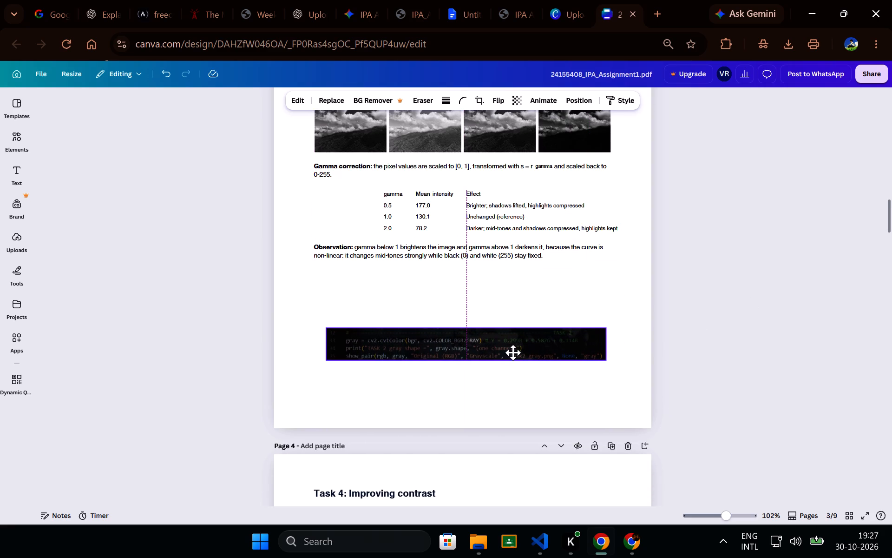
left_click_drag(513, 352, 511, 352)
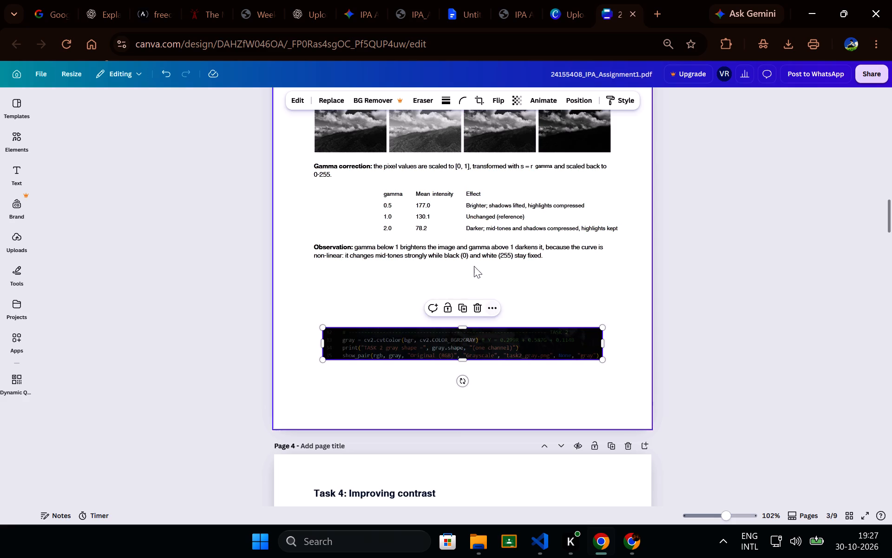
Add the line "The Code Added :-" to the end of the Observation text box, three blank lines below the paragraph.
left_click(480, 253)
left_click(552, 254)
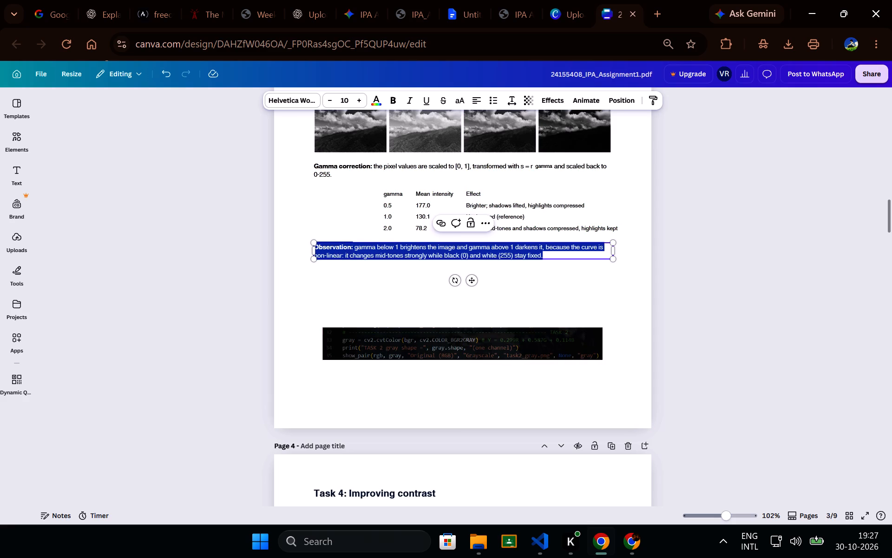
left_click(552, 254)
key("shift+Return")
key("shift+Return")
key("shift+Return")
key("shift+Return")
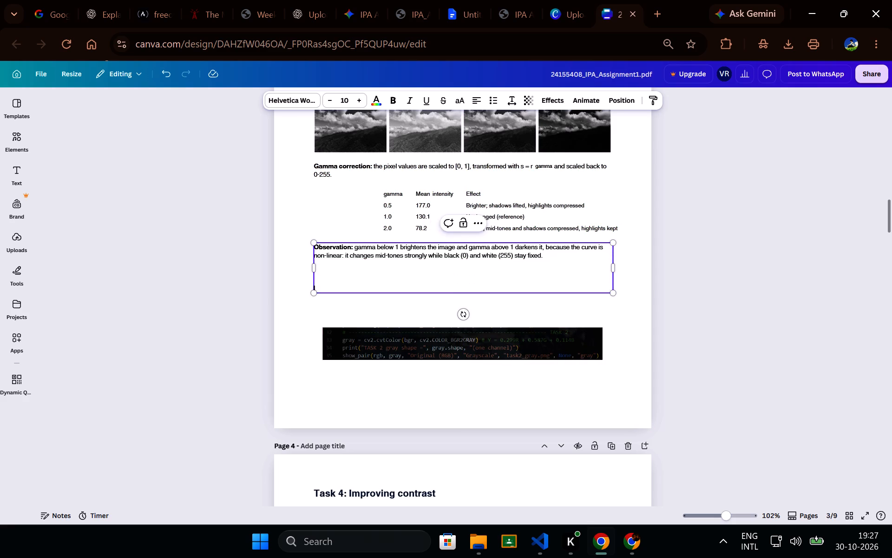
type("cod")
key("BackSpace")
key("BackSpace")
key("BackSpace")
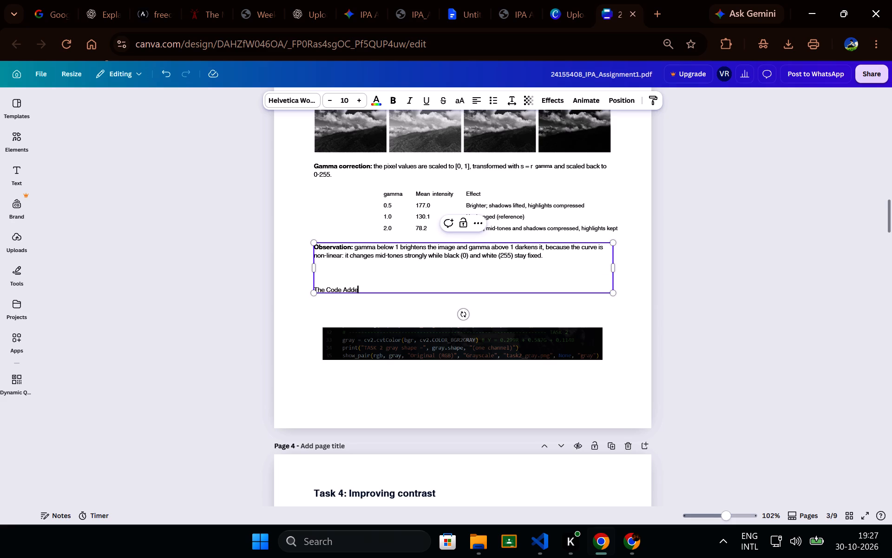
key("space")
type(":-")
Format the "The Code Added :-" line as bold at font size 15.
key("ctrl+shift+Left")
key("ctrl+shift+Left")
key("ctrl+shift+Left")
key("ctrl+shift+Left")
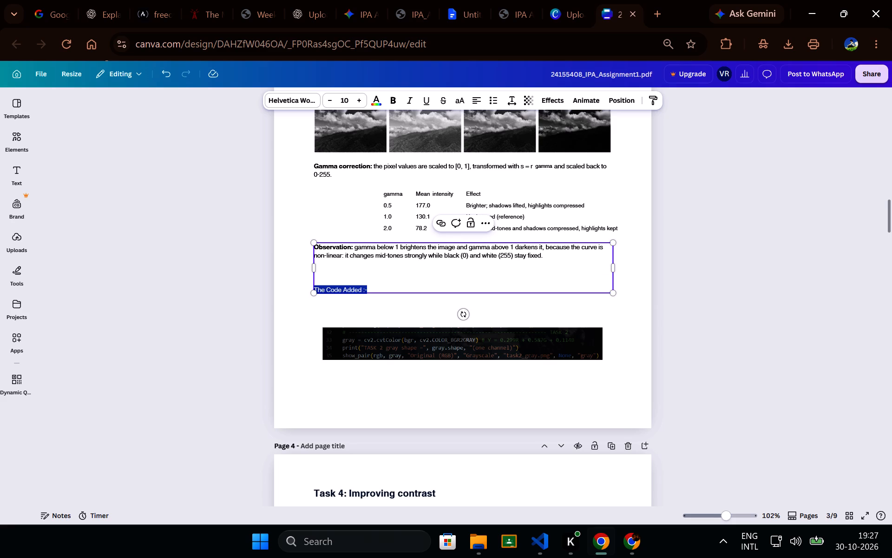
left_click(396, 98)
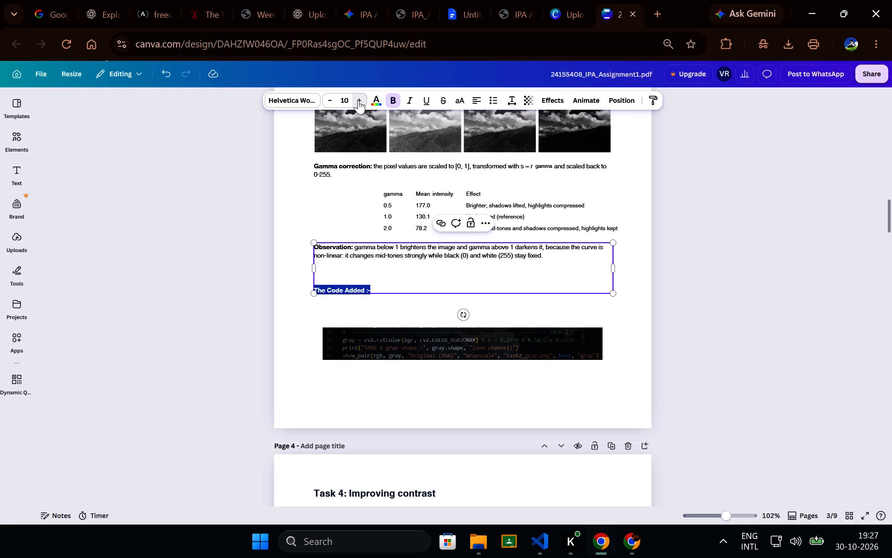
triple_click(357, 100)
double_click(357, 100)
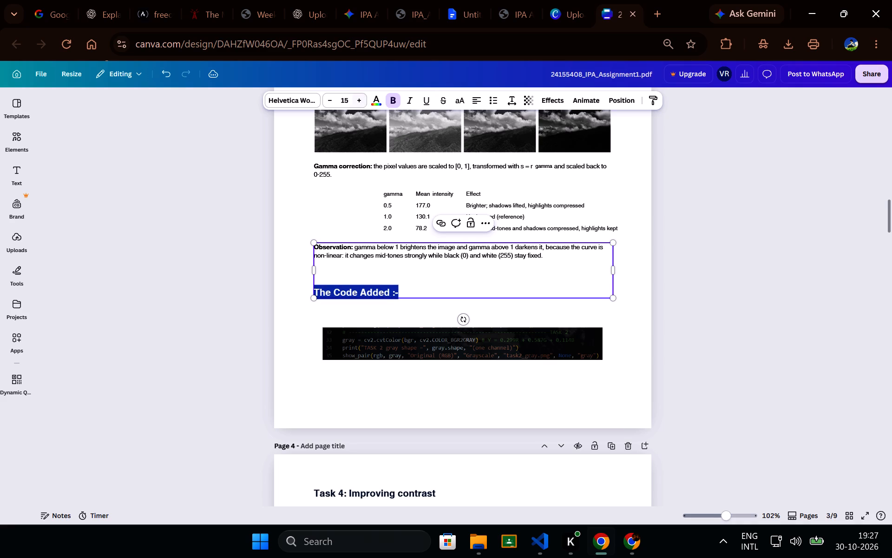
Reduce the "The Code Added :-" line on page 3 to font size 11.
double_click(330, 101)
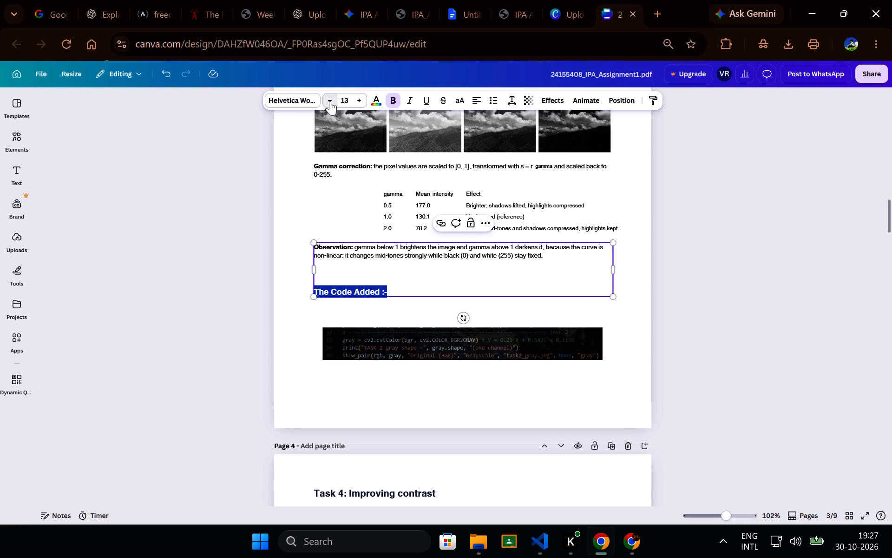
left_click(330, 101)
left_click(330, 101)
left_click(694, 225)
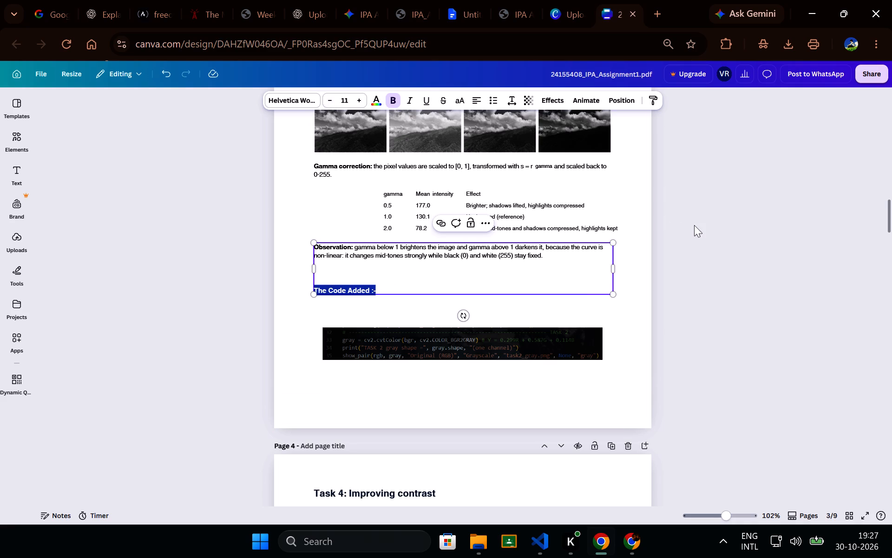
Move the page 3 code screenshot up beneath the "The Code Added :-" line, enlarge it to about 16.4 by 1.9, and centre it horizontally.
left_click_drag(530, 340, 525, 319)
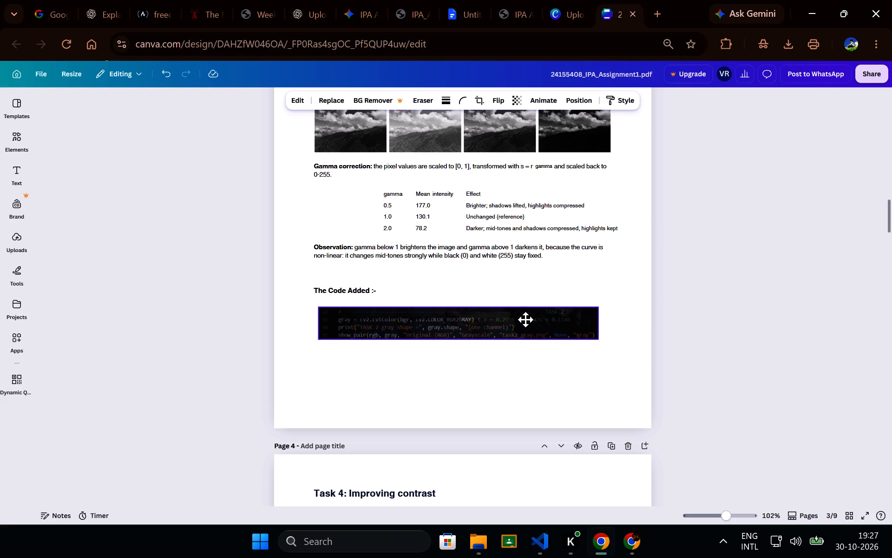
left_click_drag(525, 319, 521, 317)
left_click_drag(592, 337, 607, 350)
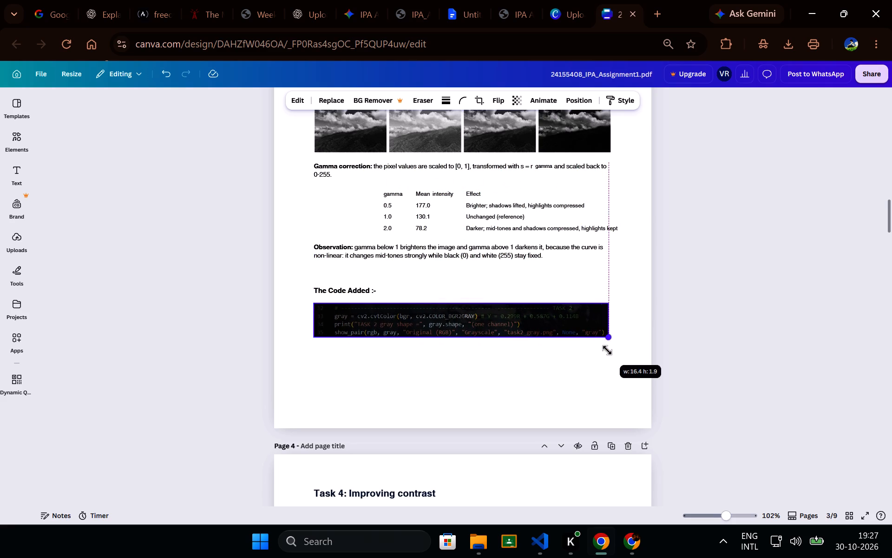
left_click_drag(607, 350, 620, 356)
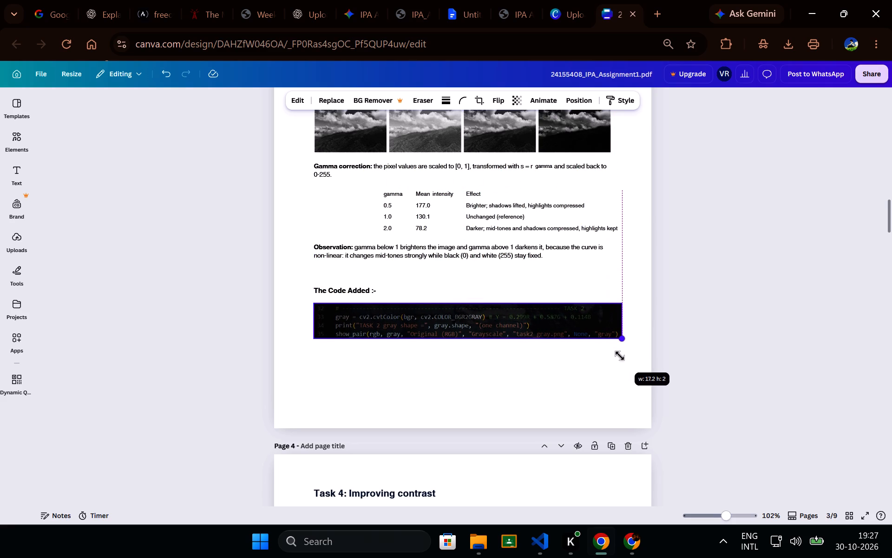
left_click_drag(620, 356, 604, 352)
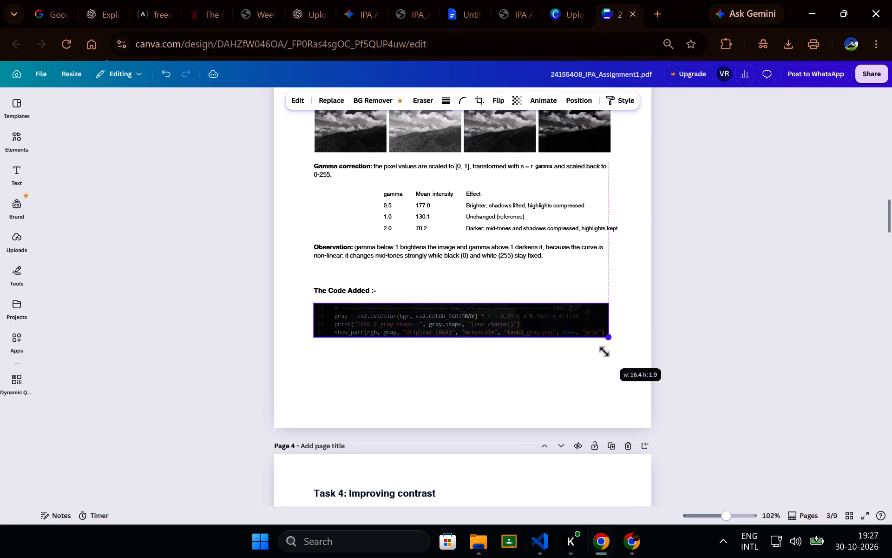
left_click_drag(604, 352, 603, 350)
left_click_drag(537, 315, 537, 345)
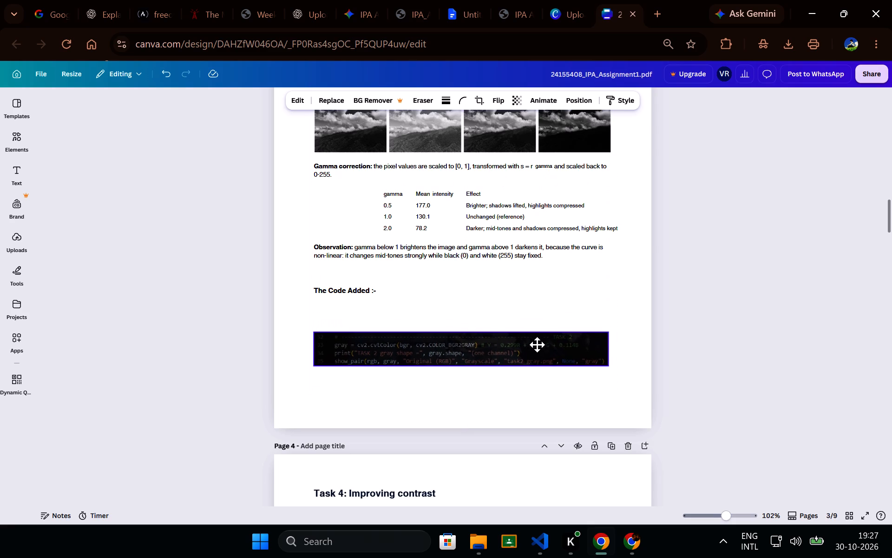
left_click_drag(537, 345, 538, 329)
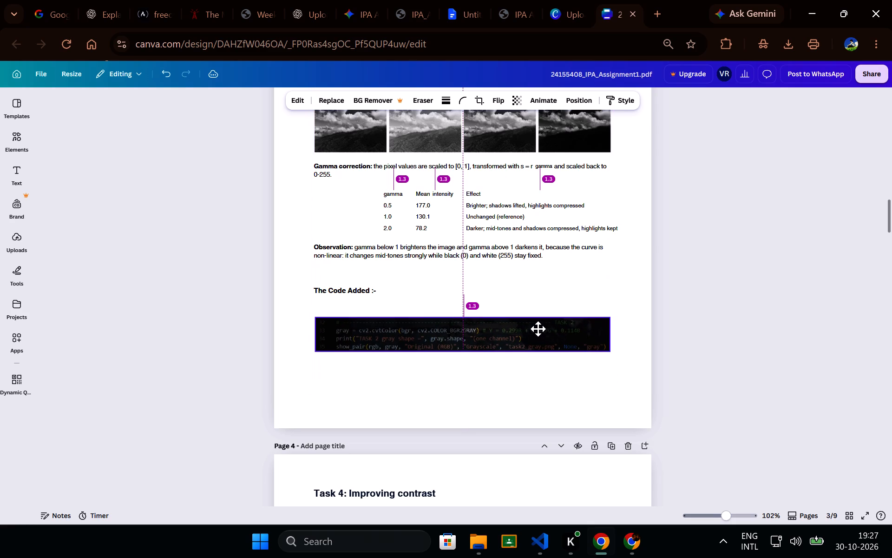
left_click_drag(538, 329, 538, 323)
left_click(715, 279)
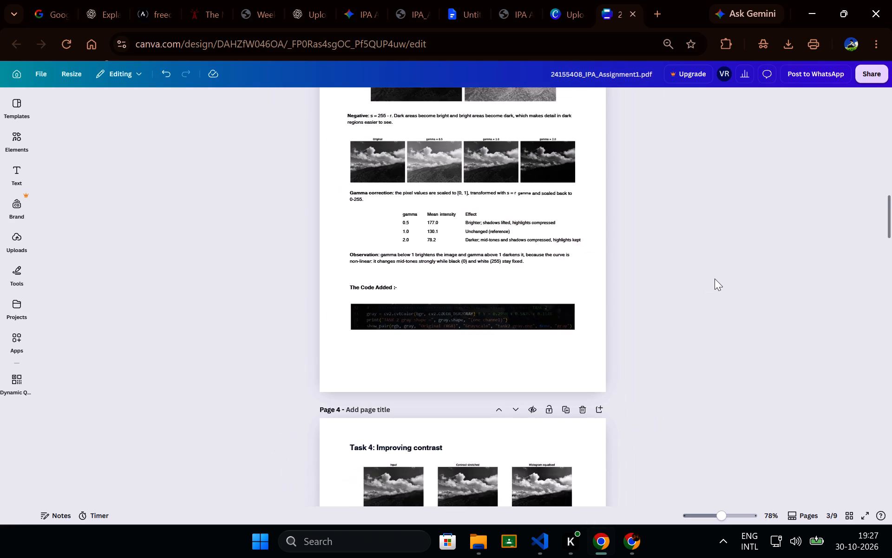
Look through pages 2 to 5 to check the code sections and how Tasks 4 and 5 are laid out.
scroll(715, 279, "up", 7)
scroll(715, 279, "down", 1)
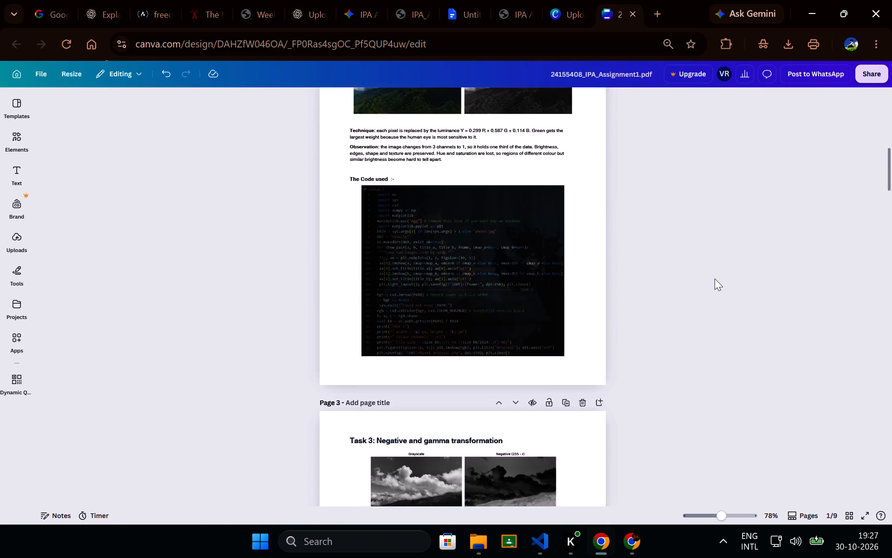
scroll(715, 279, "down", 2)
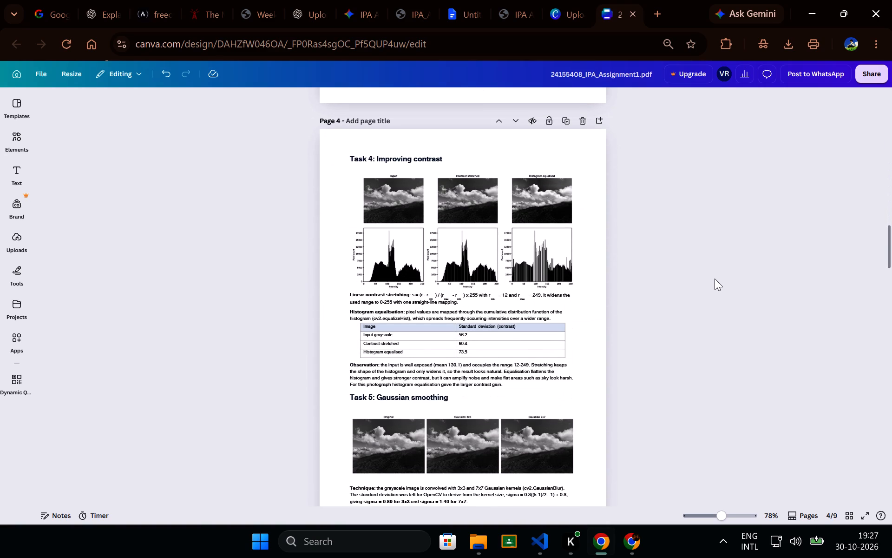
scroll(715, 279, "down", 1)
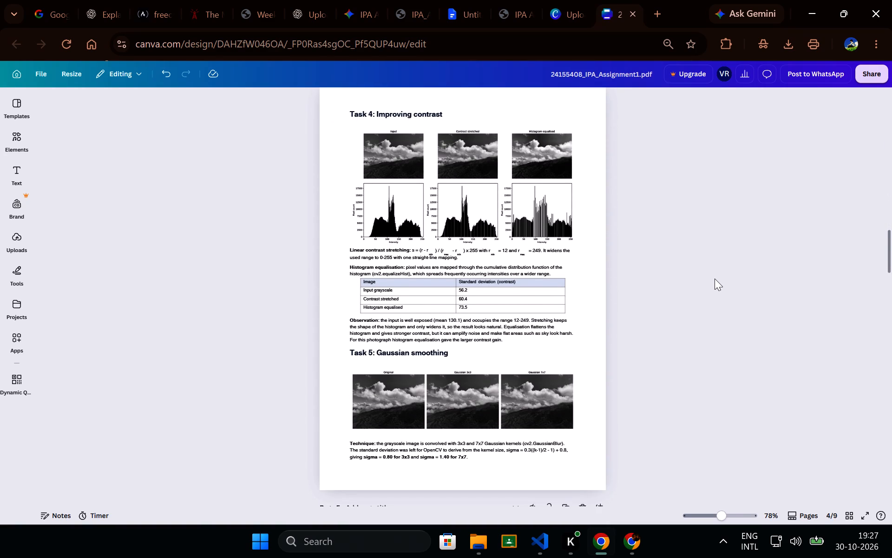
scroll(715, 279, "down", 3)
scroll(715, 279, "up", 1)
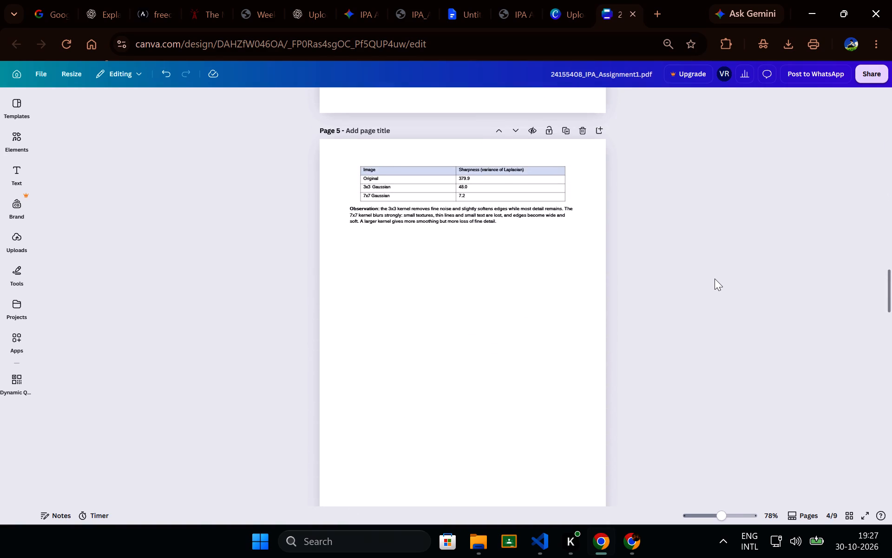
scroll(715, 279, "up", 1)
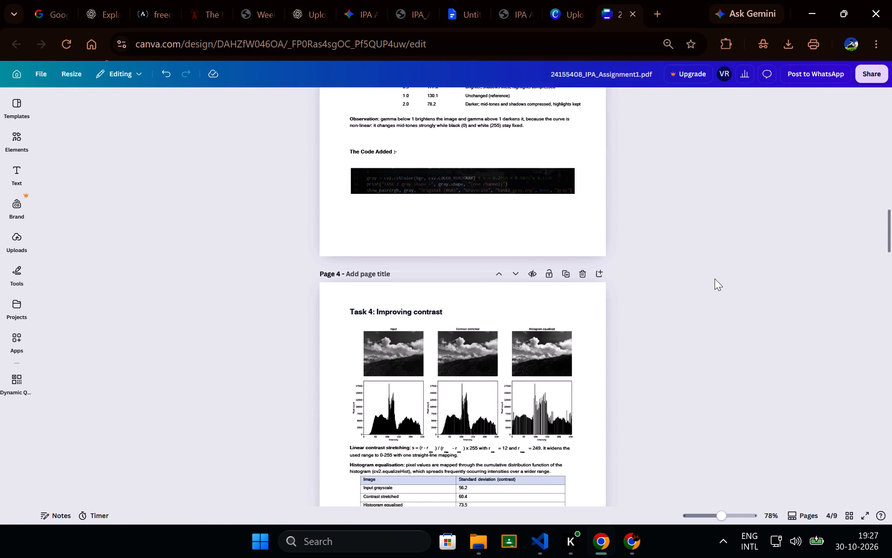
scroll(715, 279, "up", 1)
Shift the sharpness table's grid down to mid-page on page 5 and the Observation paragraph further down into the lower half.
scroll(715, 279, "down", 5)
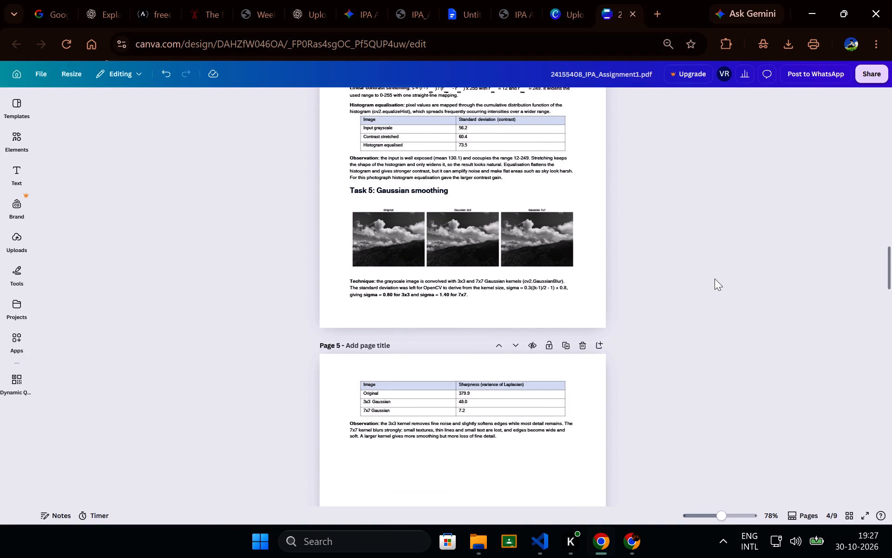
scroll(715, 279, "down", 1)
left_click_drag(451, 397, 447, 480)
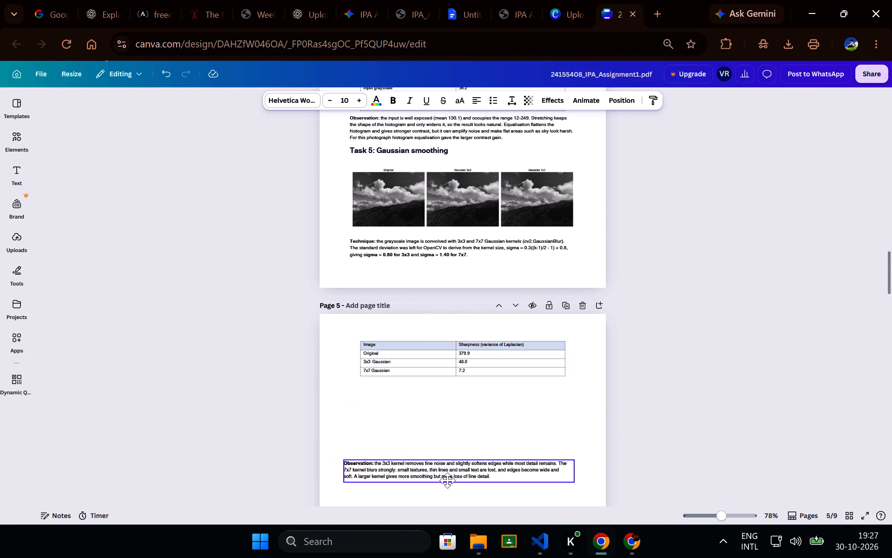
left_click_drag(447, 480, 454, 486)
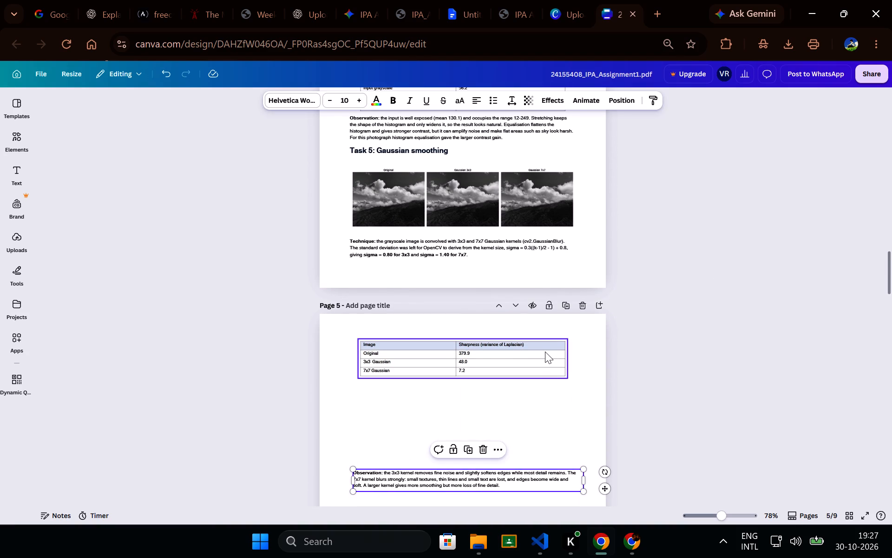
left_click(545, 352)
left_click_drag(545, 352, 545, 436)
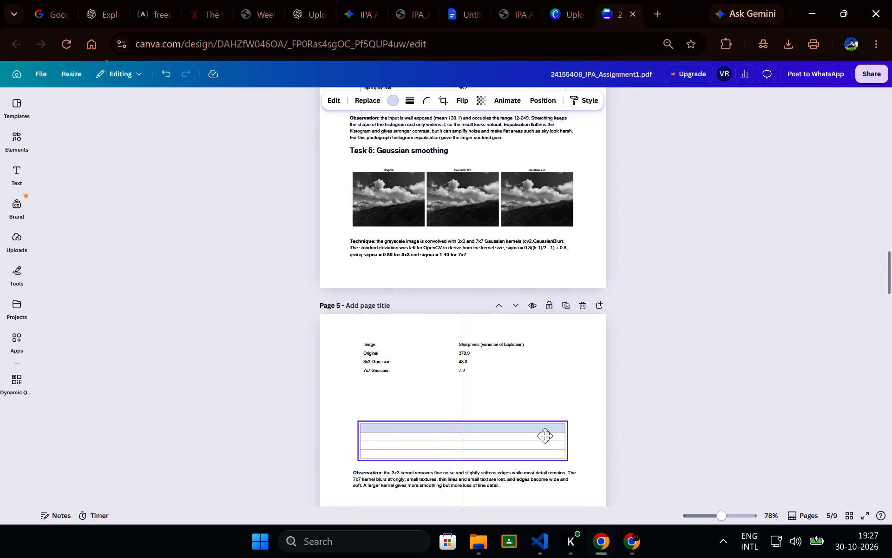
left_click_drag(545, 436, 547, 437)
scroll(713, 340, "down", 1)
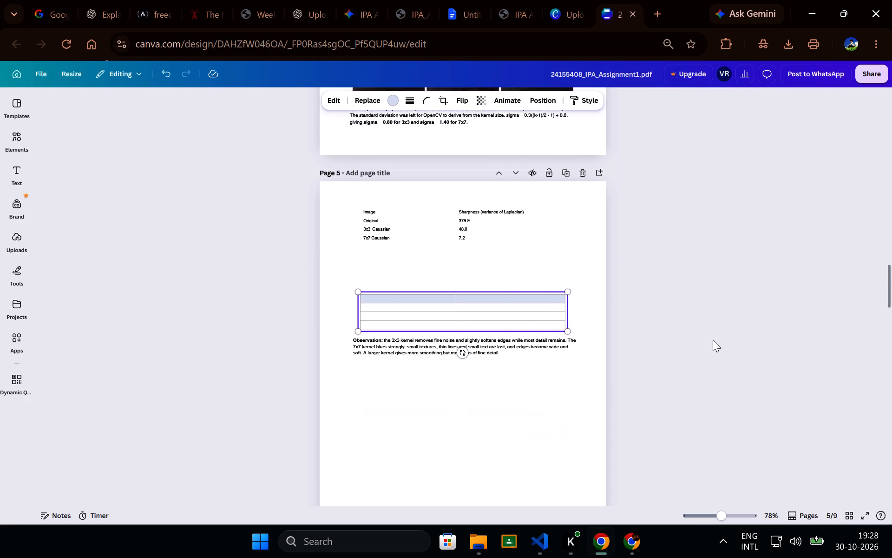
scroll(713, 340, "down", 2)
left_click_drag(513, 296, 504, 348)
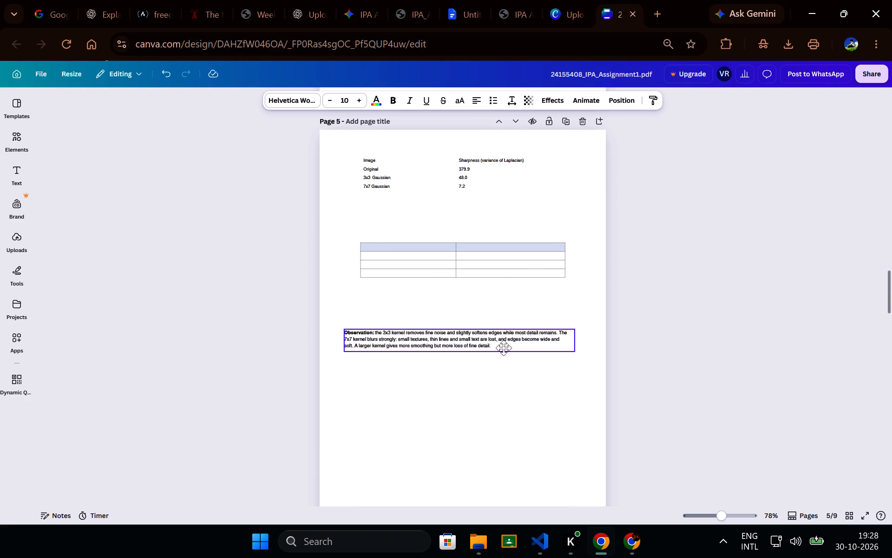
left_click_drag(504, 348, 511, 385)
Delete the sharpness table's empty grid from page 5.
left_click(517, 255)
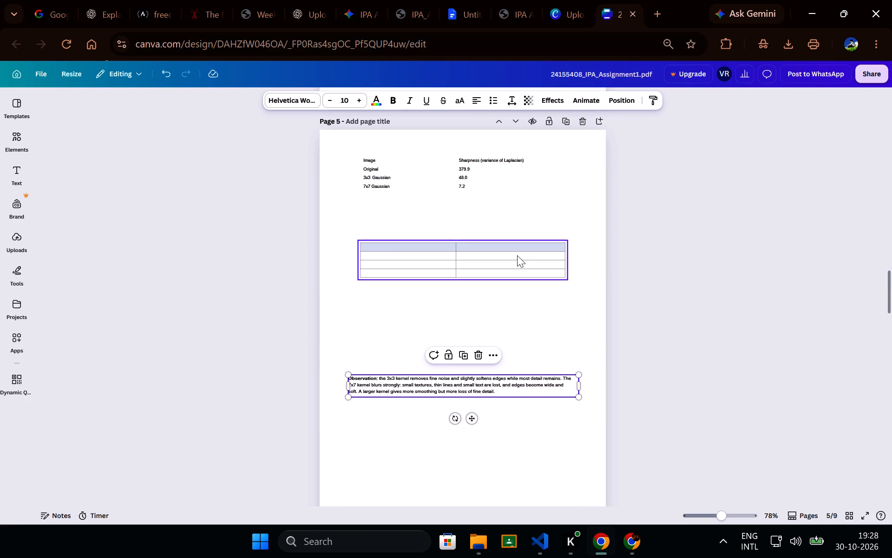
key("Delete")
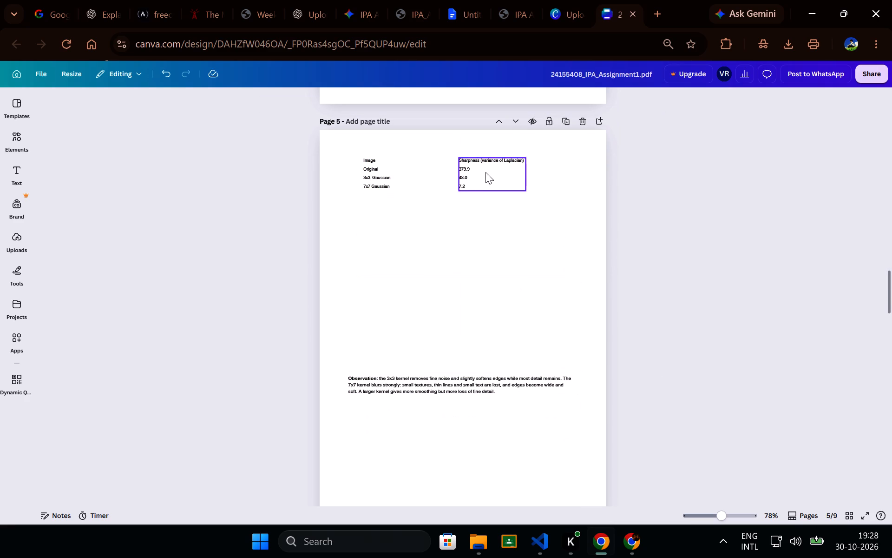
Move the sharpness table's two text columns down to just above the Observation paragraph on page 5.
left_click_drag(485, 173, 514, 341)
left_click_drag(367, 163, 426, 327)
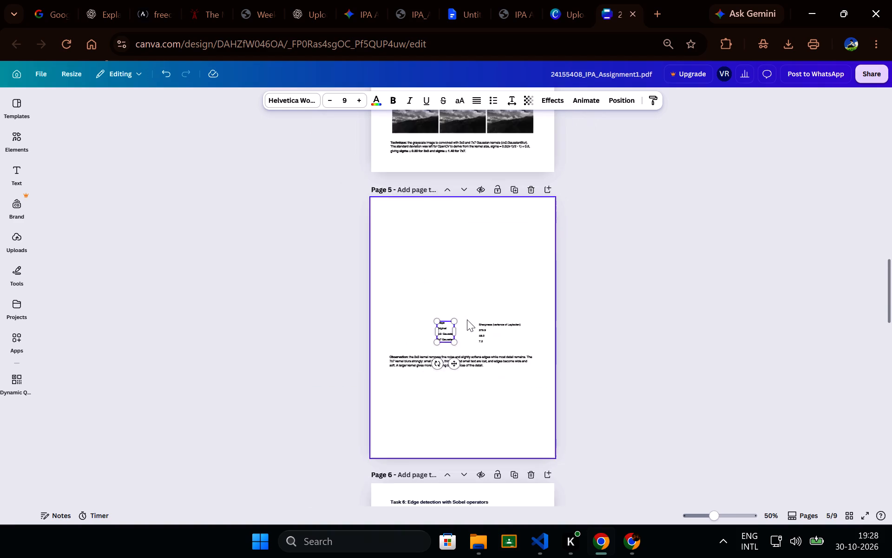
Move the Task 5 Technique paragraph, three-image figure and "Task 5: Gaussian smoothing" heading from page 4 to page 5, above the sharpness values.
scroll(467, 319, "up", 1)
left_click_drag(451, 227, 452, 365)
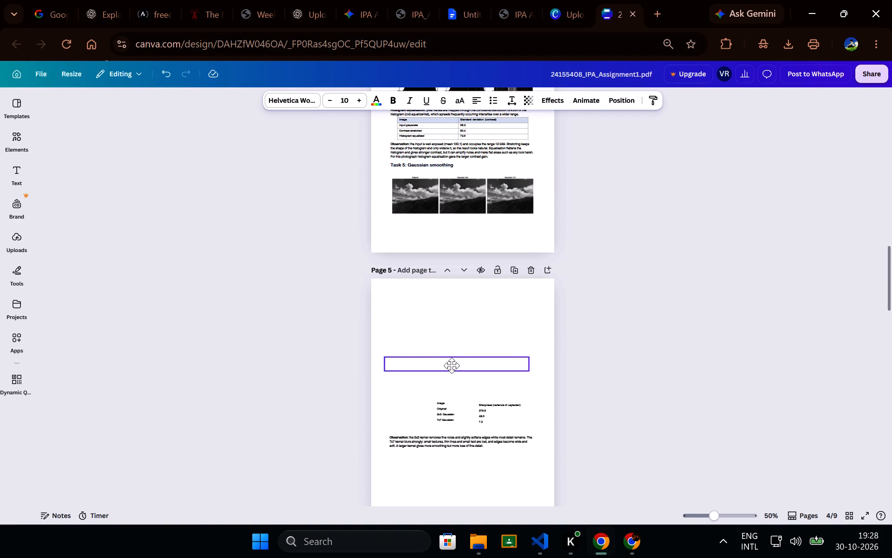
left_click_drag(452, 365, 456, 389)
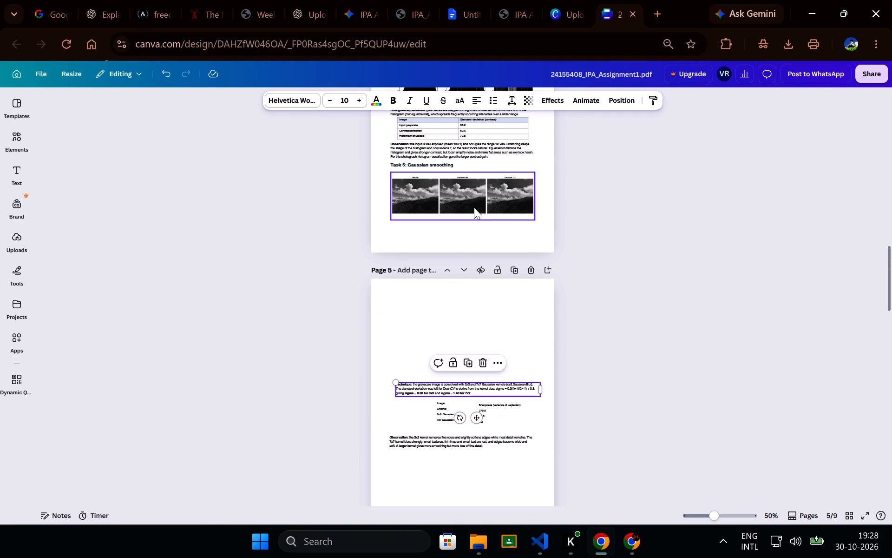
left_click_drag(474, 207, 478, 365)
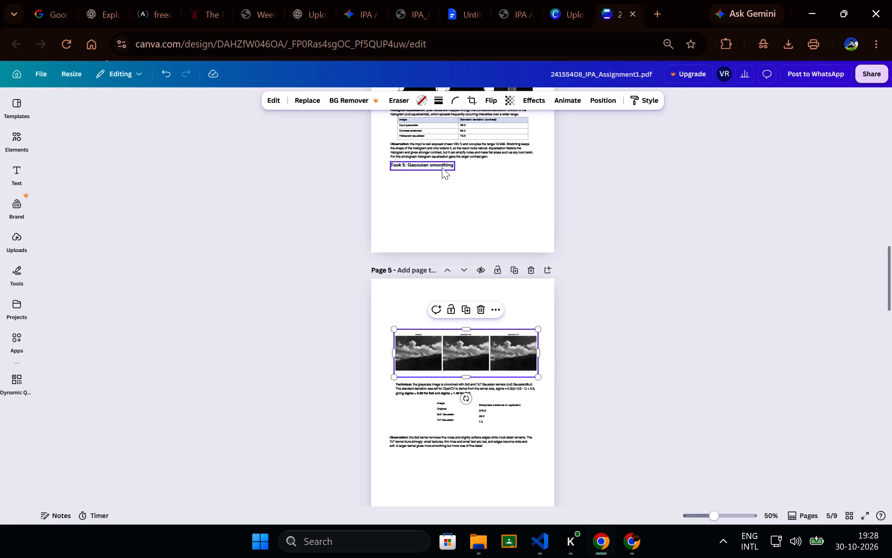
left_click_drag(442, 166, 450, 310)
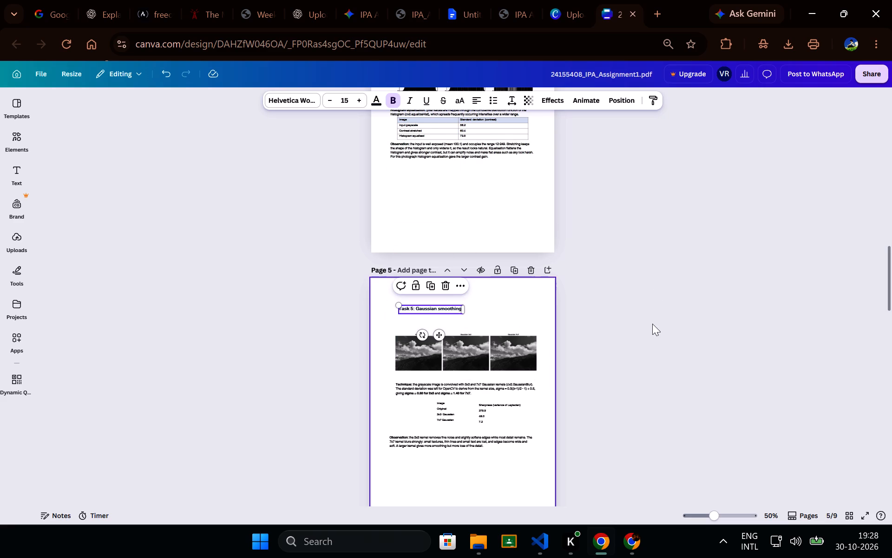
Review the report's layout from page 1 through page 7, paying attention to the space under Task 4 on page 4.
scroll(652, 324, "down", 3)
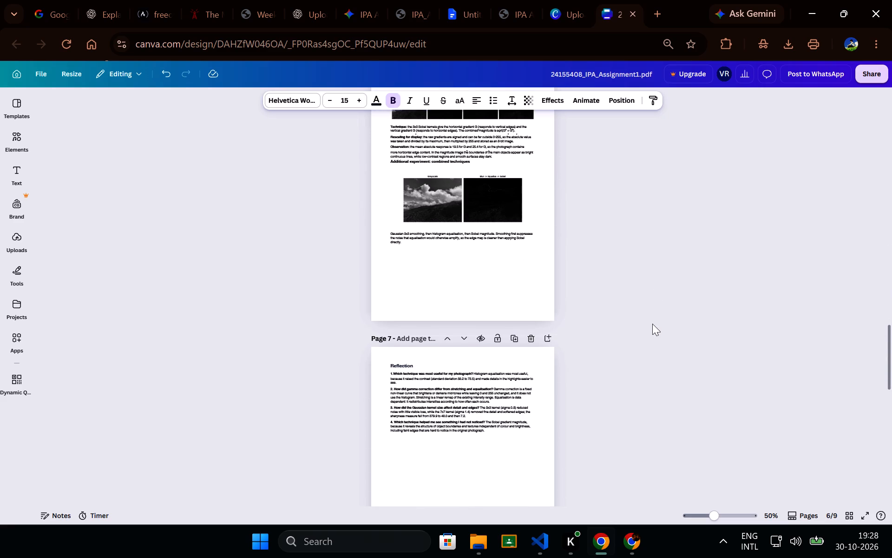
scroll(652, 324, "up", 2)
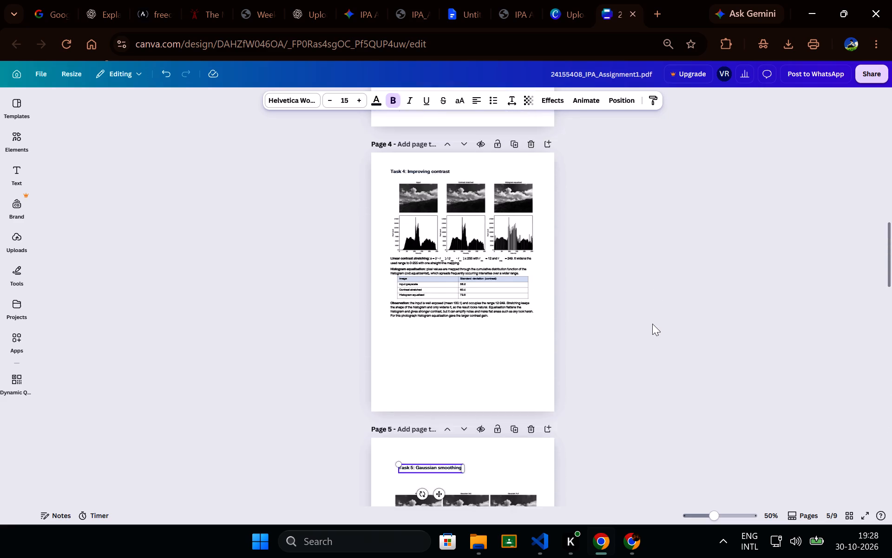
scroll(652, 324, "up", 1)
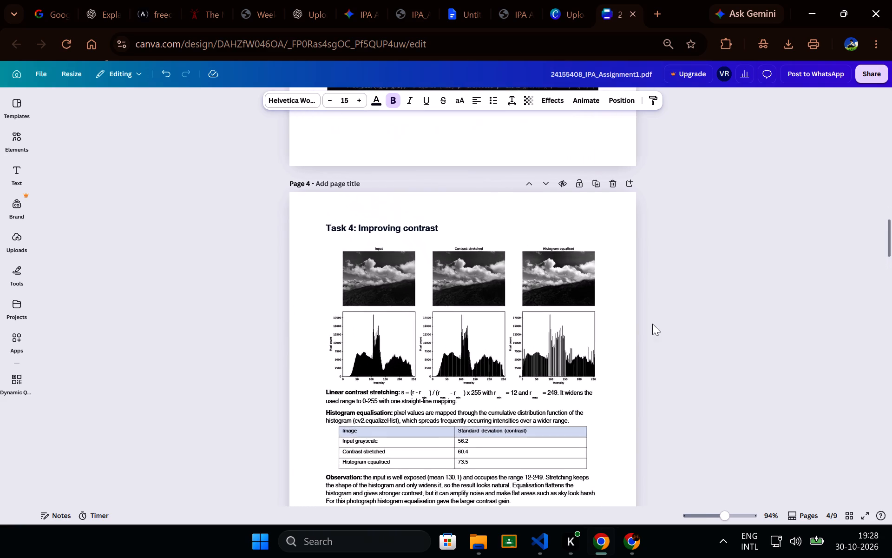
scroll(652, 324, "down", 1)
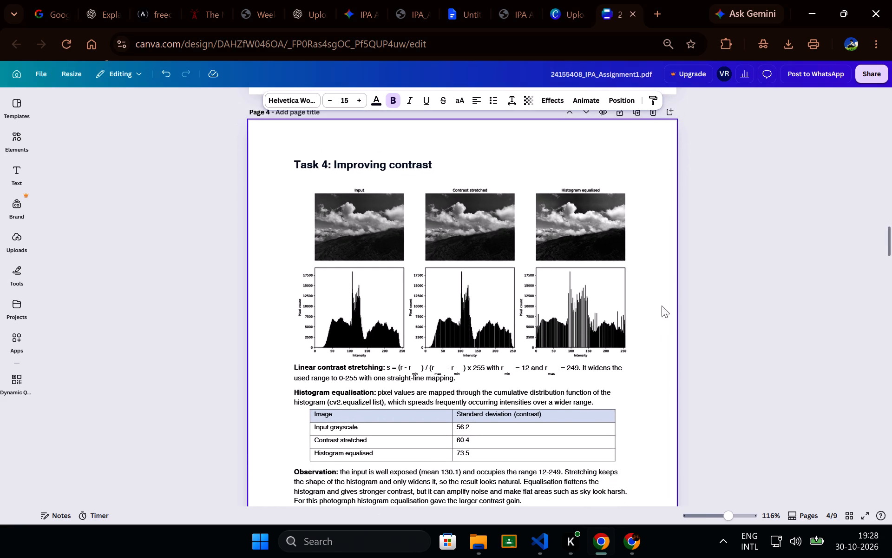
left_click(787, 266)
scroll(787, 266, "up", 4)
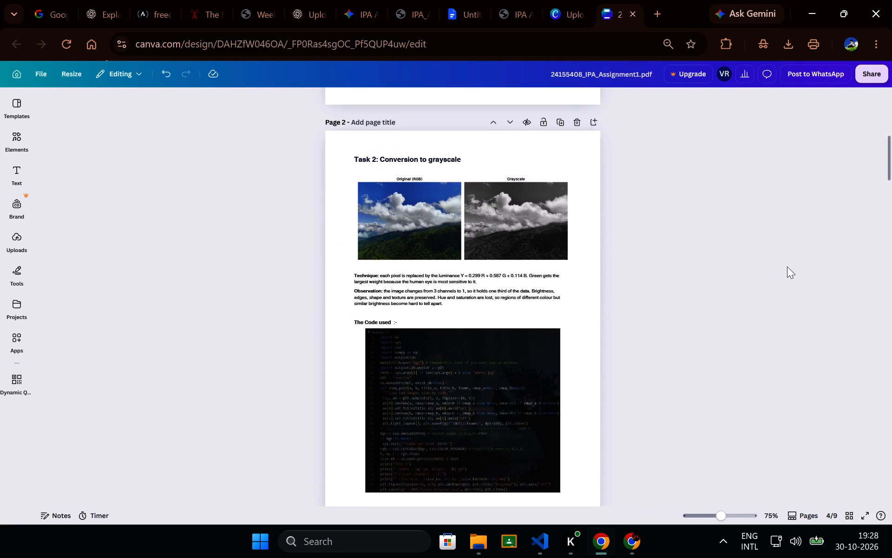
scroll(787, 266, "up", 5)
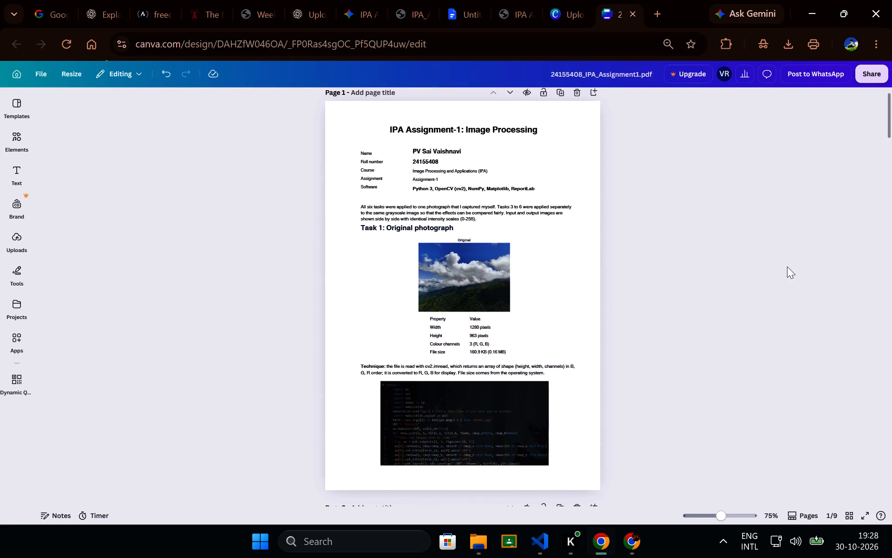
scroll(787, 266, "down", 8)
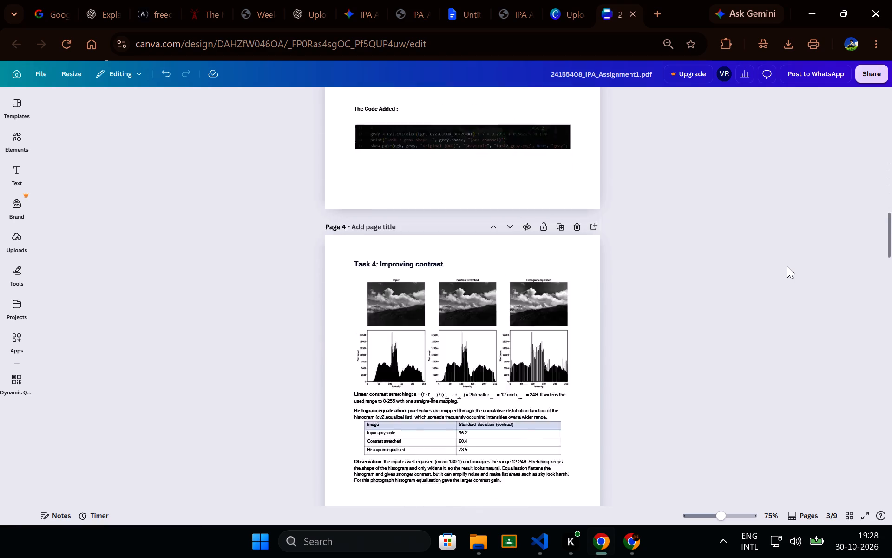
scroll(787, 266, "down", 1)
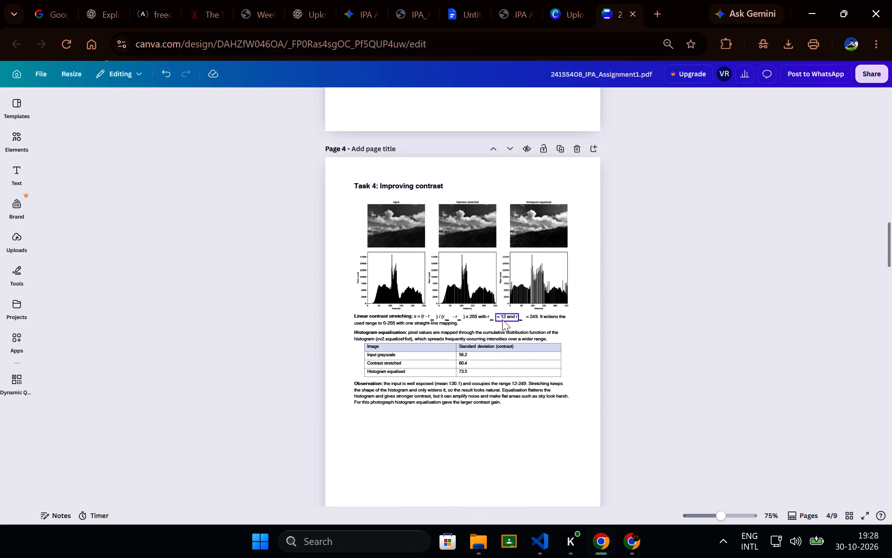
Delete the contrast table's grid from page 4, keeping its text.
left_click(536, 365)
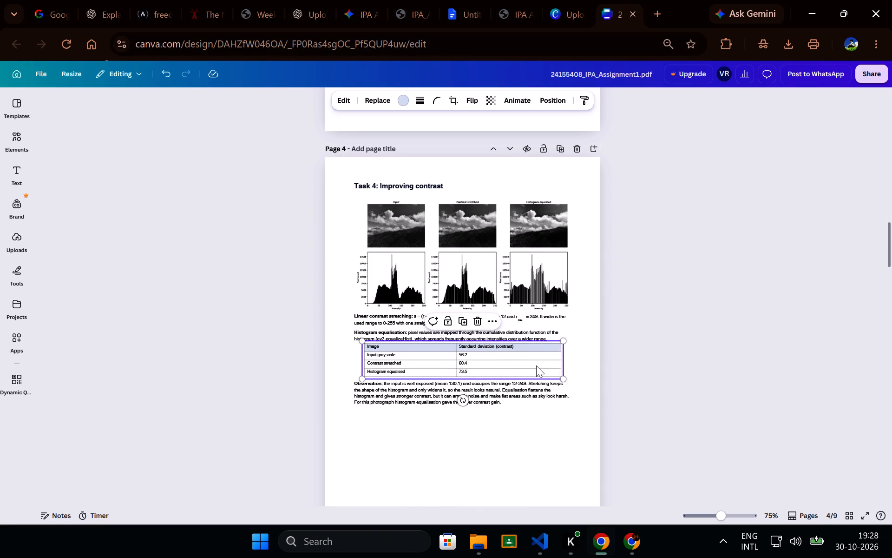
key("Delete")
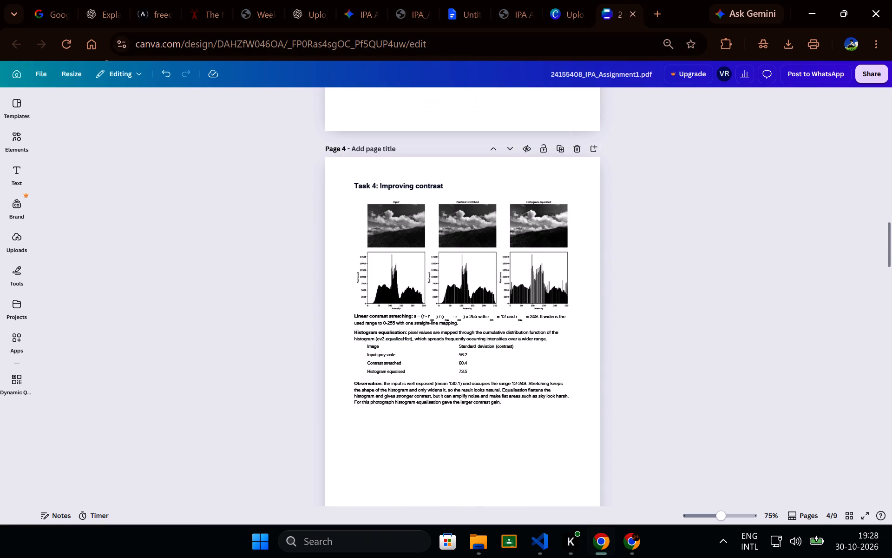
Move the contrast table's Image column beside the Standard deviation values on page 4, keeping the rows aligned.
left_click_drag(385, 361, 412, 367)
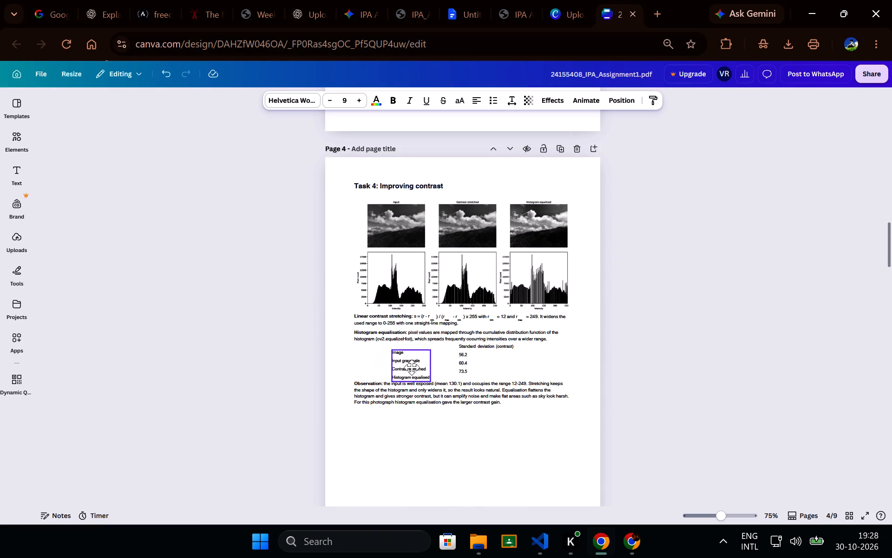
left_click_drag(412, 367, 438, 362)
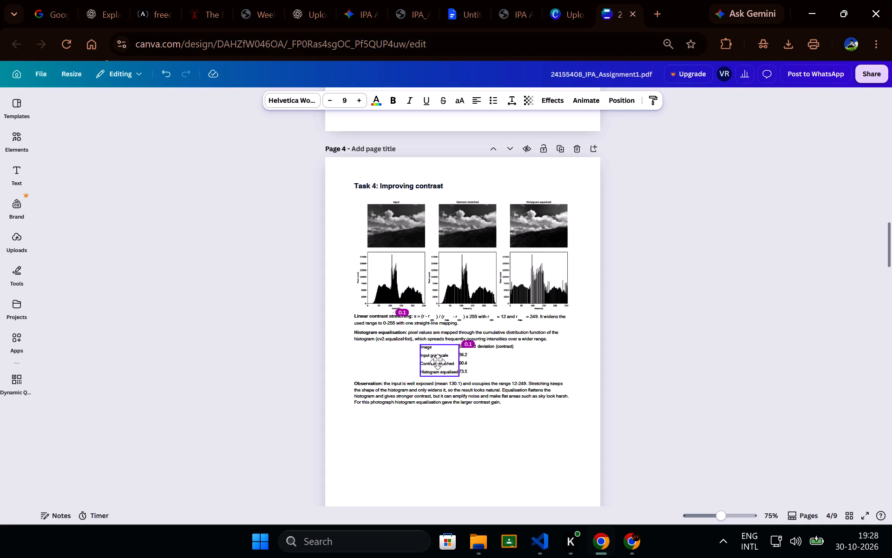
left_click_drag(438, 362, 436, 361)
left_click(677, 274)
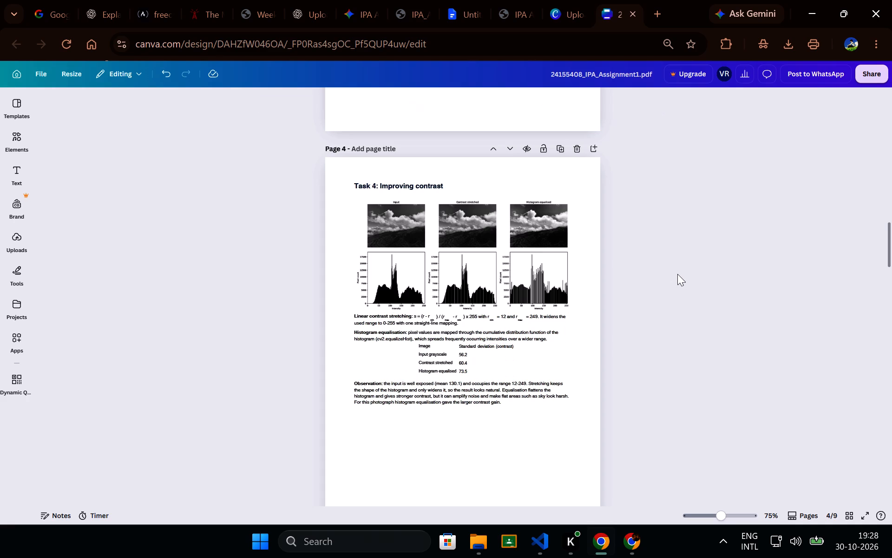
Review the pages following Task 4, through the Reflection page and the appendix code on pages 8 and 9.
scroll(677, 274, "down", 6)
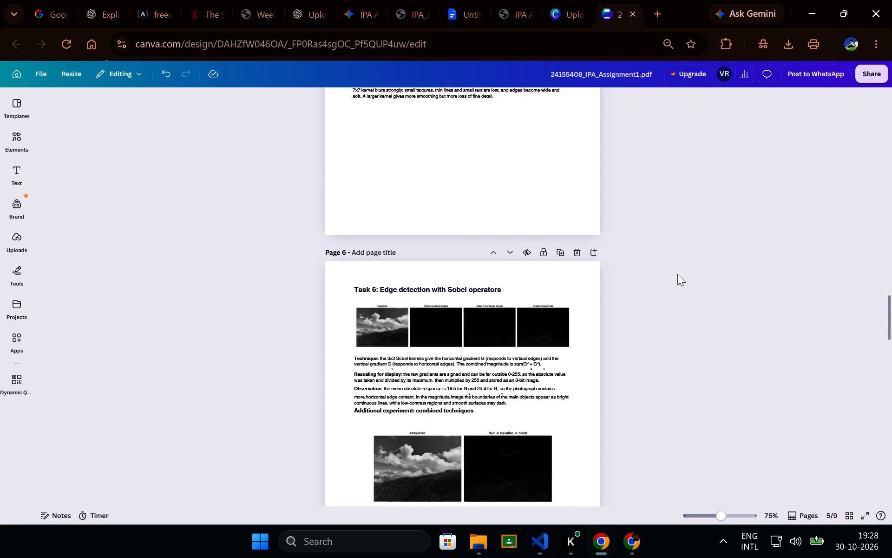
scroll(677, 274, "down", 7)
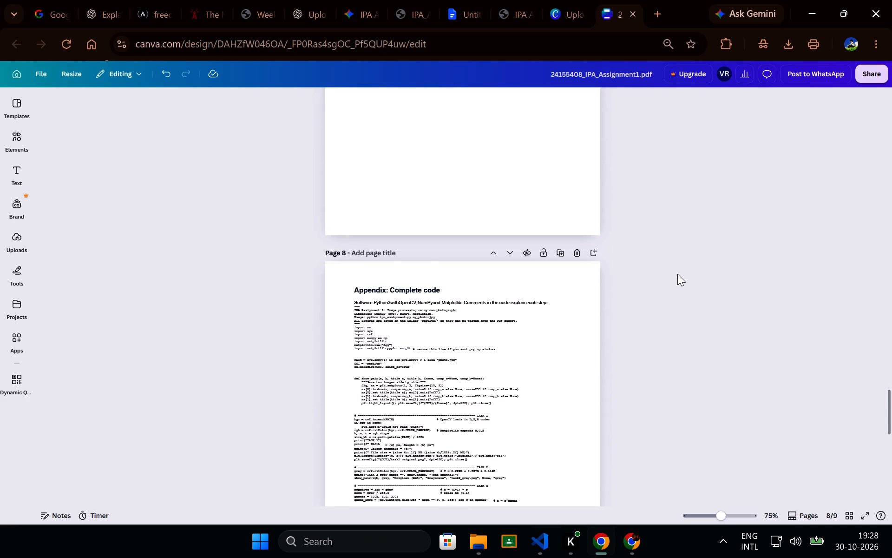
scroll(677, 274, "down", 5)
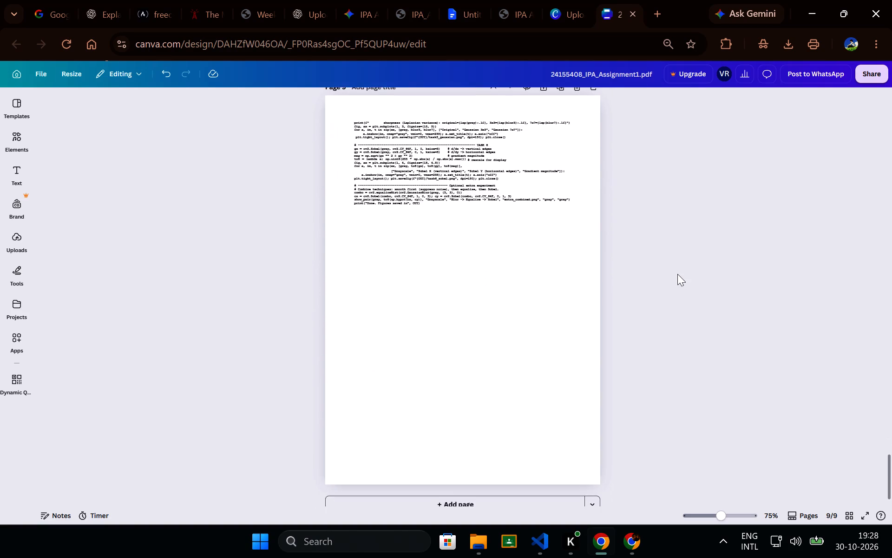
scroll(677, 274, "up", 6)
scroll(677, 274, "down", 2)
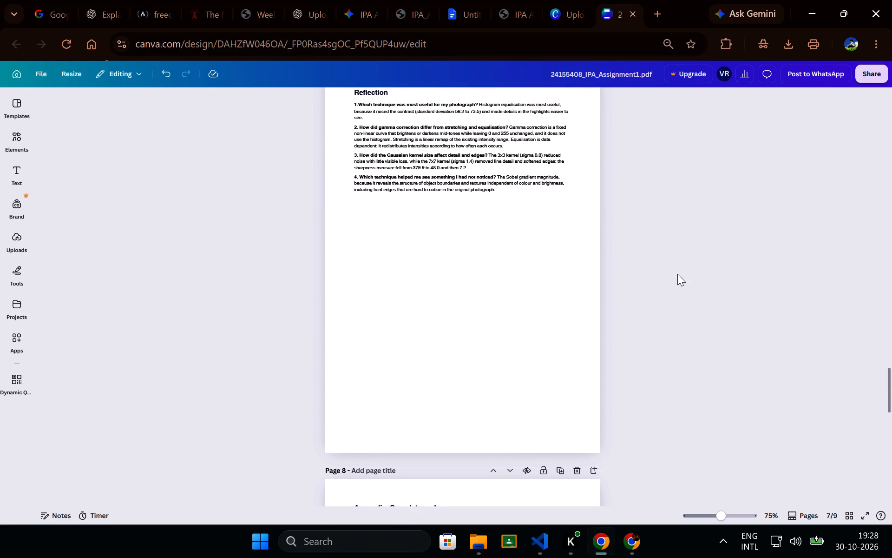
Move the "Appendix: Complete code" heading from page 8 to page 7, just below the Reflection answers.
scroll(677, 274, "down", 1)
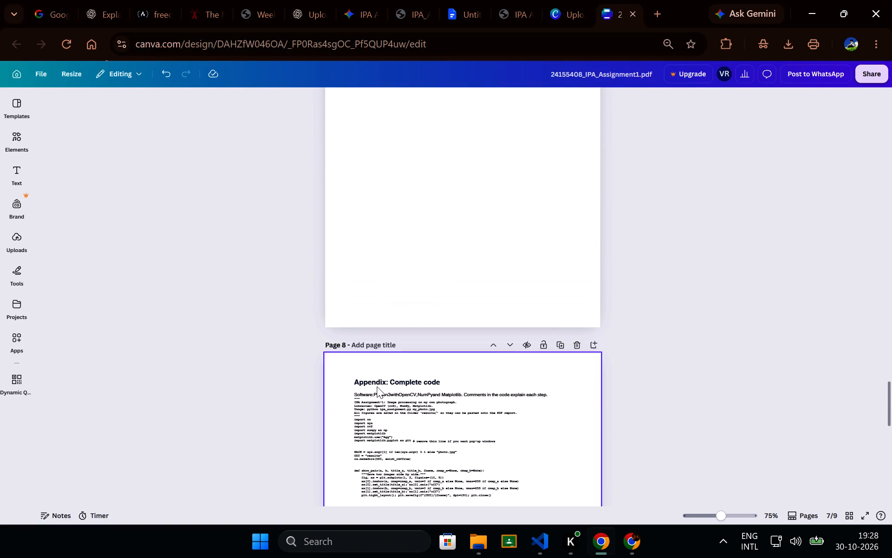
left_click_drag(380, 383, 387, 146)
scroll(387, 146, "up", 2)
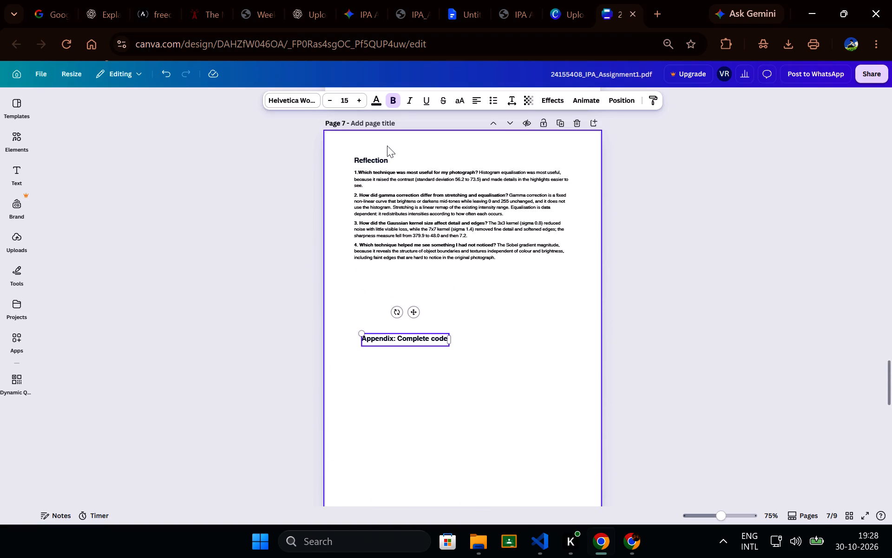
left_click_drag(415, 340, 400, 293)
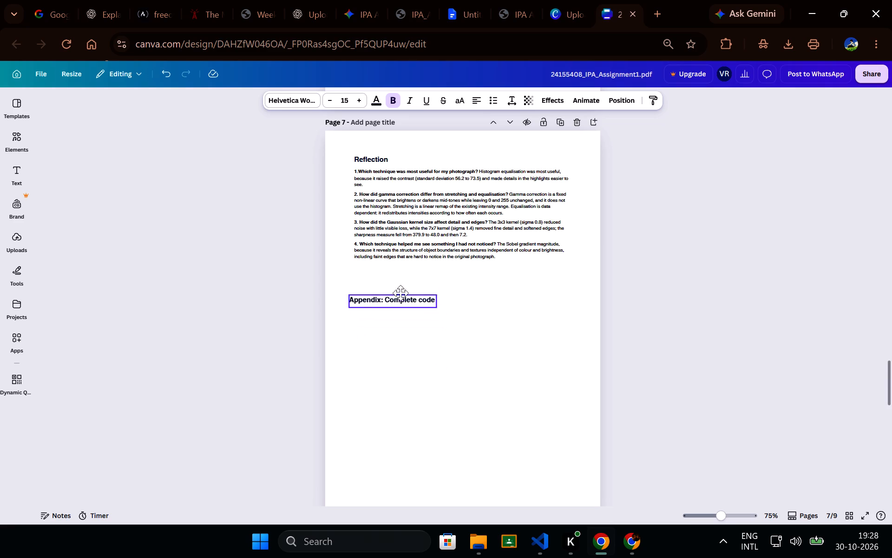
left_click_drag(400, 293, 407, 287)
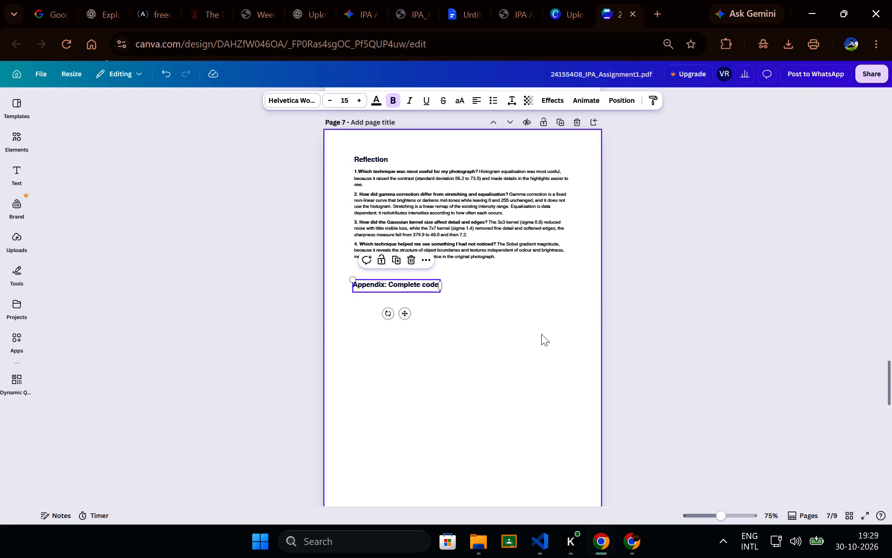
left_click(693, 336)
Move the software note and import code block from page 8 to beneath the appendix heading on page 7, enlarging it slightly.
scroll(693, 336, "down", 4)
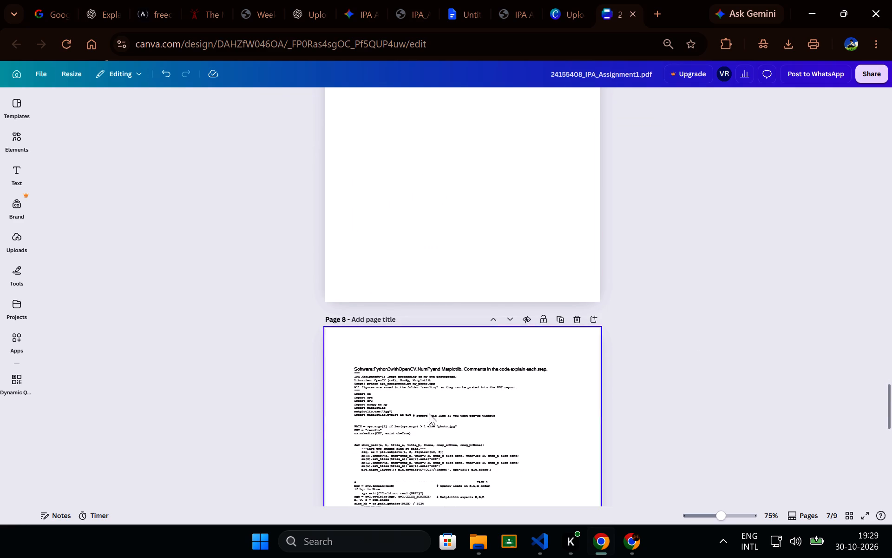
left_click_drag(422, 386, 413, 138)
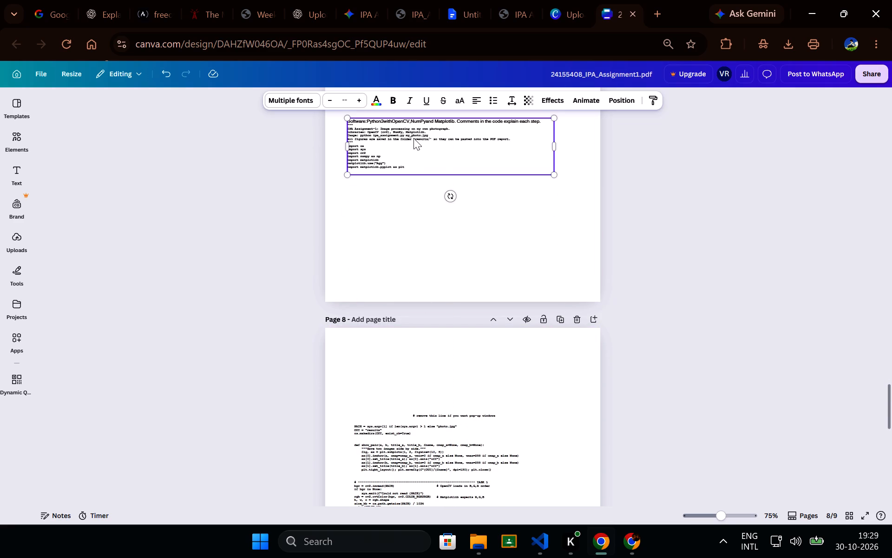
scroll(672, 203, "up", 1)
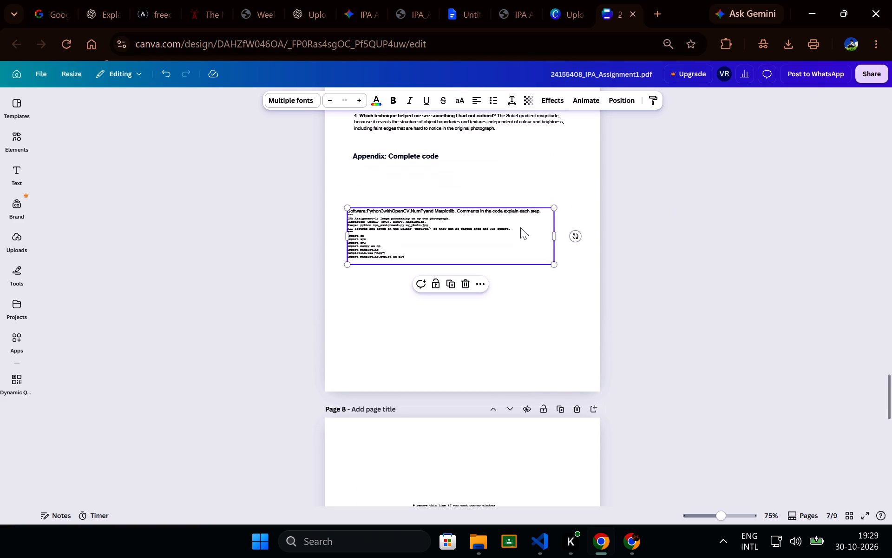
left_click_drag(520, 227, 525, 188)
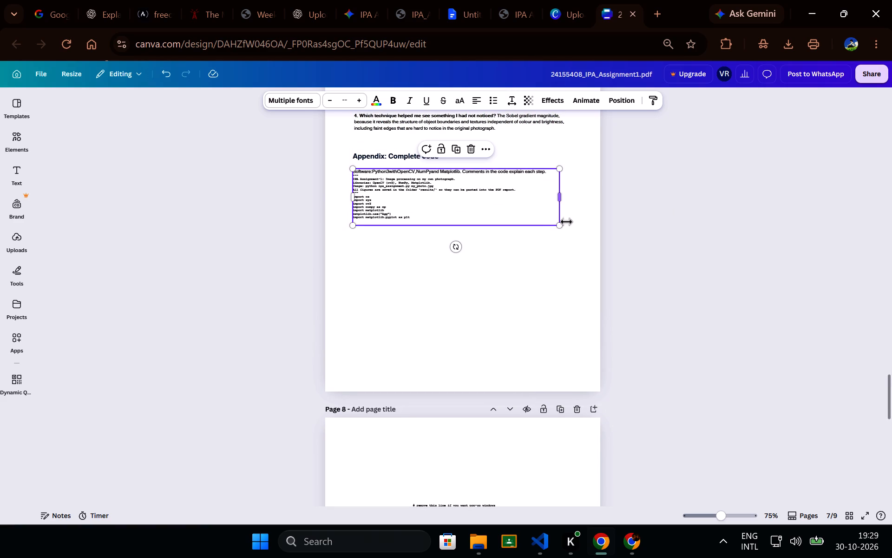
left_click_drag(560, 226, 571, 239)
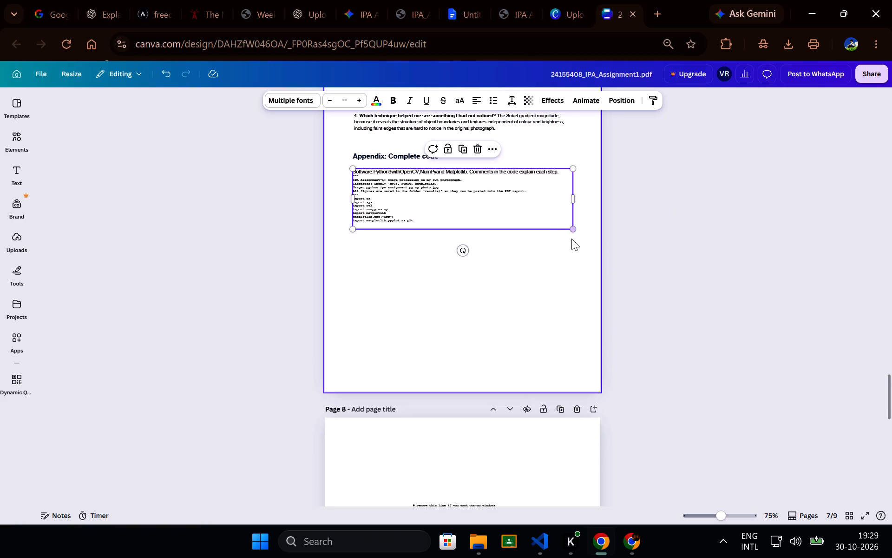
left_click(694, 217)
Review the layout from page 8 back up past Task 4 on page 4, checking the space left on each page.
scroll(694, 217, "down", 2)
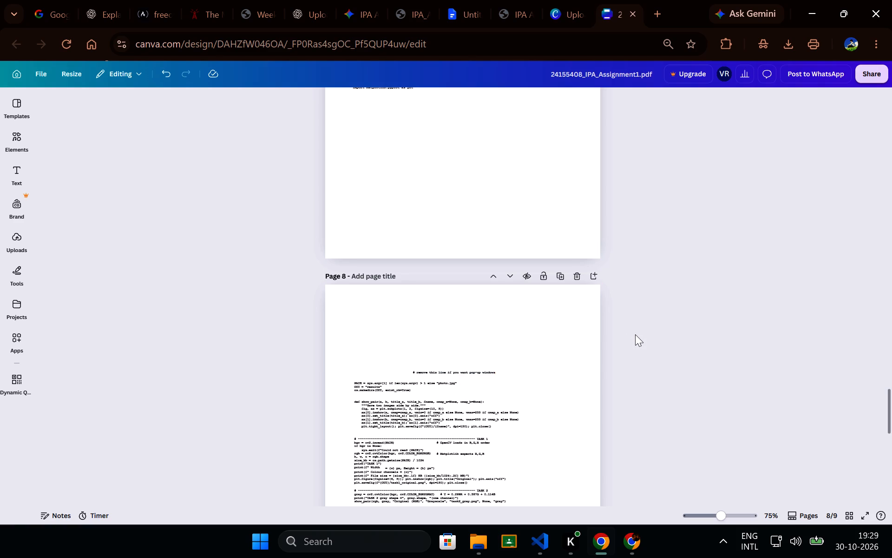
scroll(635, 334, "up", 3)
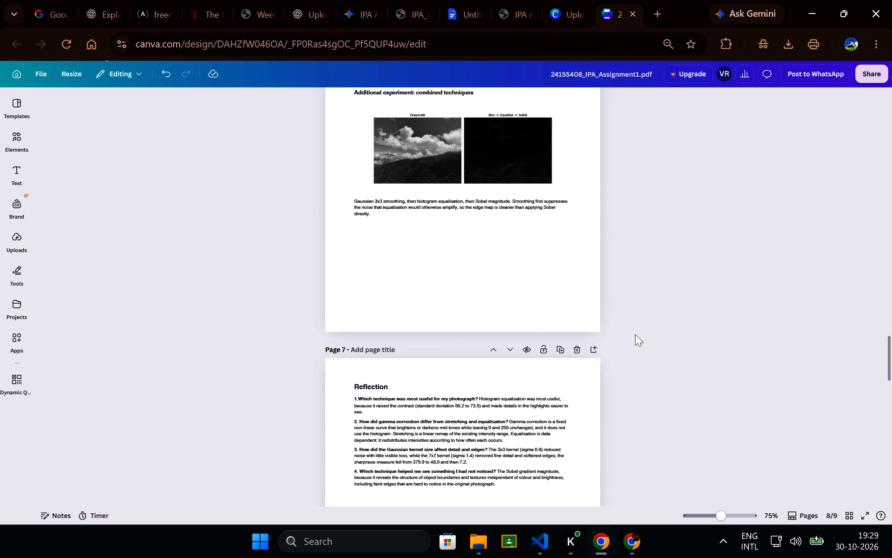
scroll(635, 334, "up", 7)
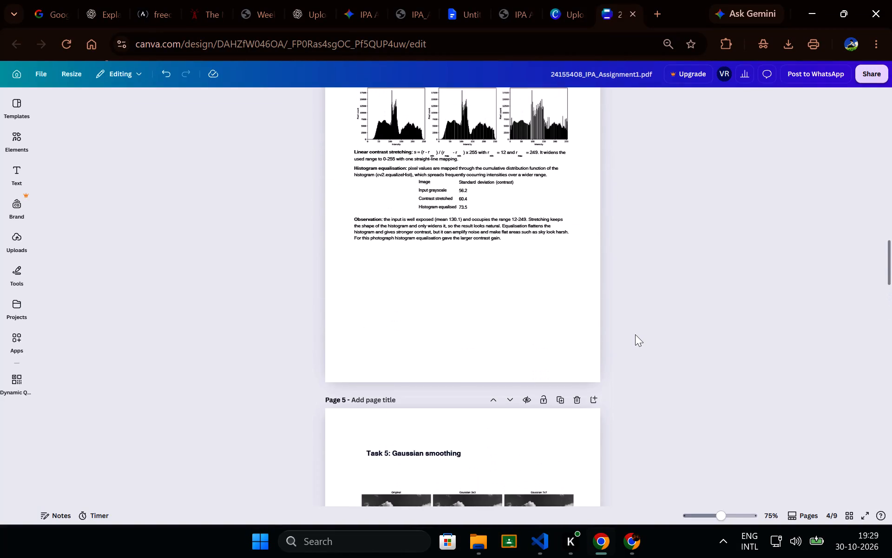
scroll(635, 334, "up", 1)
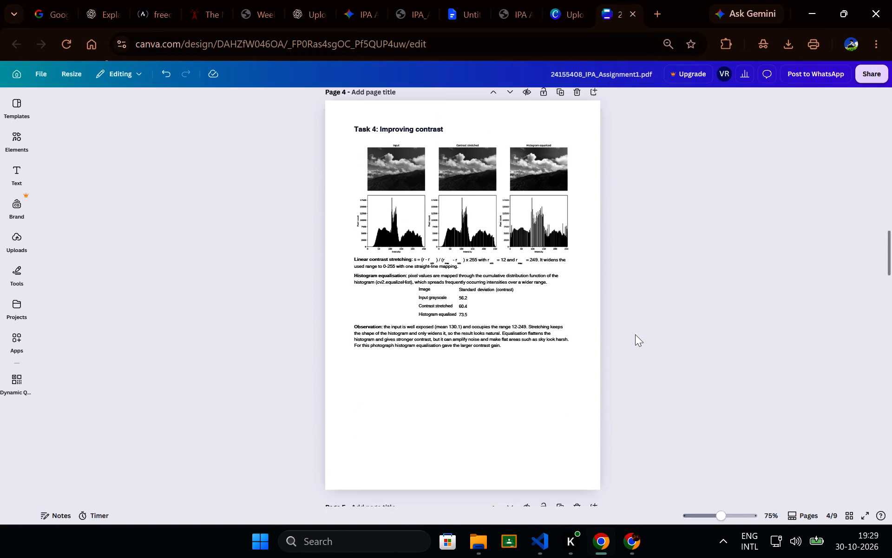
scroll(635, 334, "up", 1)
Switch to Visual Studio Code and capture a screenshot of the TASK 3 code section in main.py, stopping before TASK 4.
left_click(533, 555)
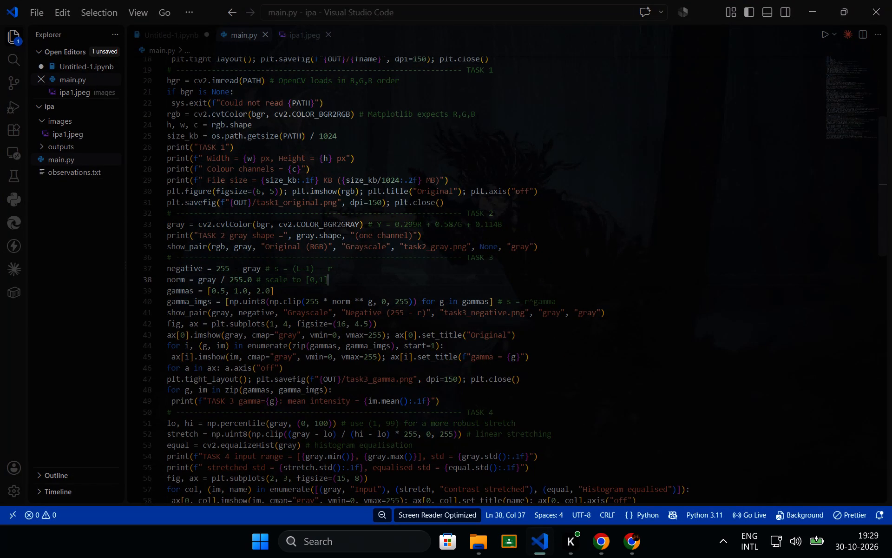
scroll(651, 389, "down", 1)
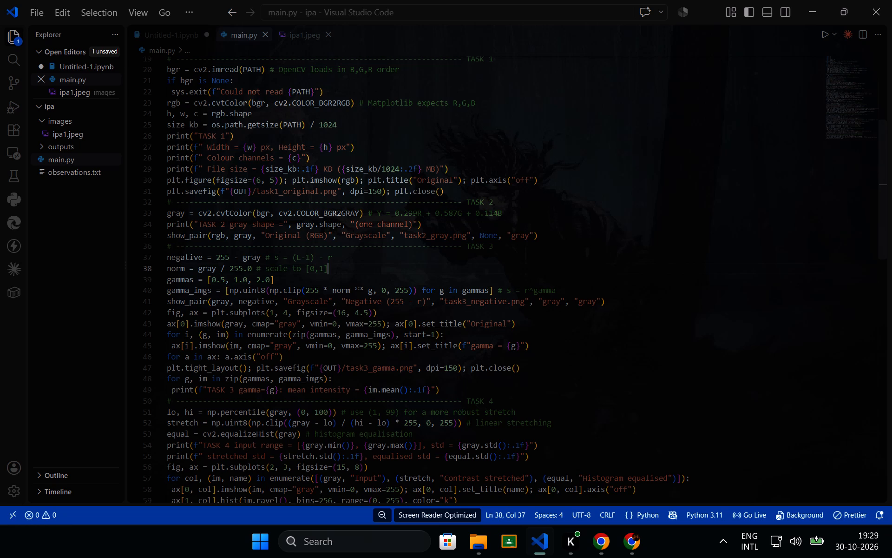
left_click(575, 412)
left_click(530, 405)
key("shift+super+s")
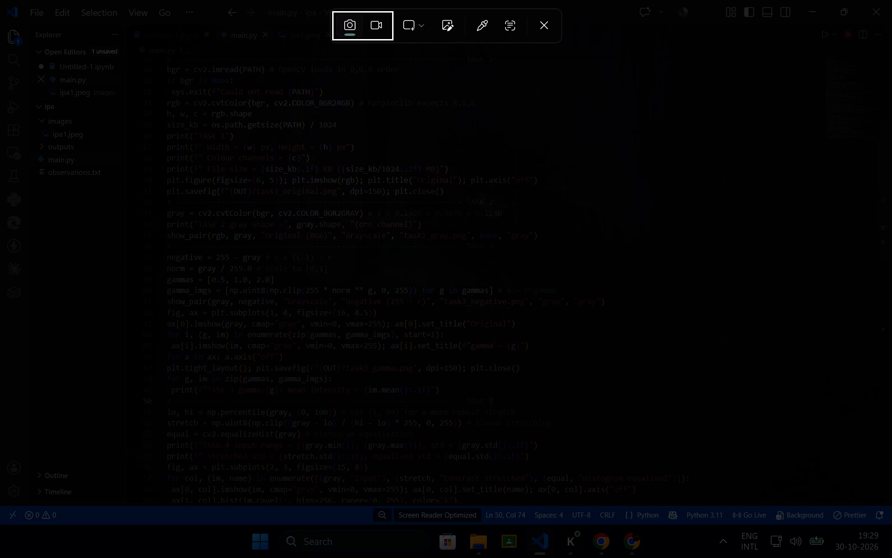
left_click_drag(141, 239, 144, 248)
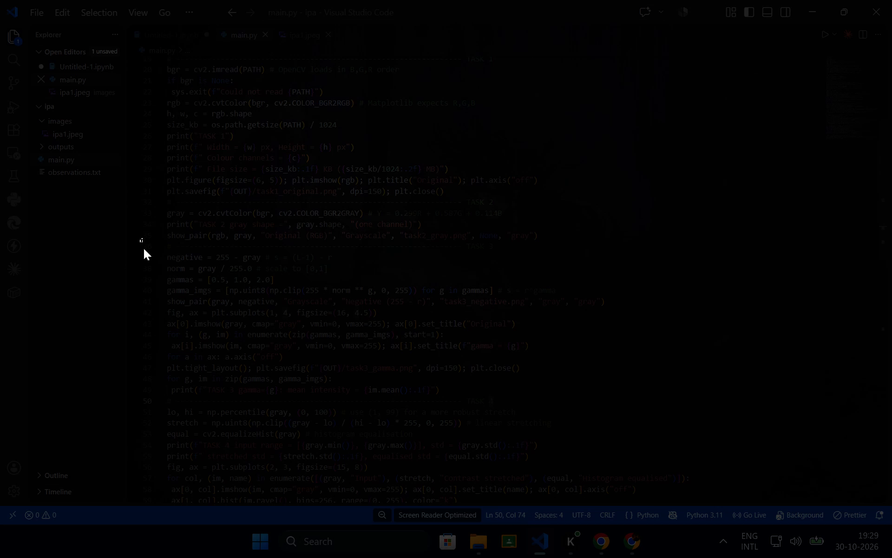
left_click_drag(144, 248, 514, 392)
scroll(236, 346, "right", 1)
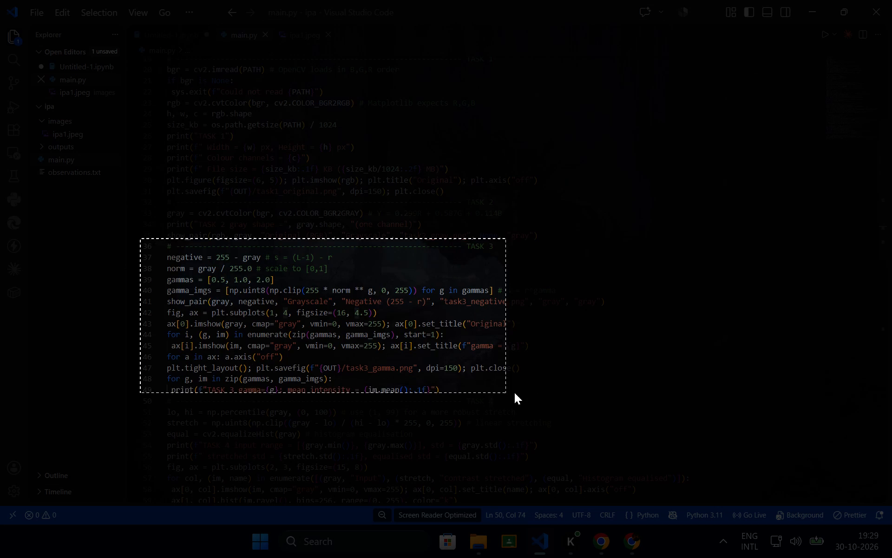
left_click_drag(514, 392, 603, 407)
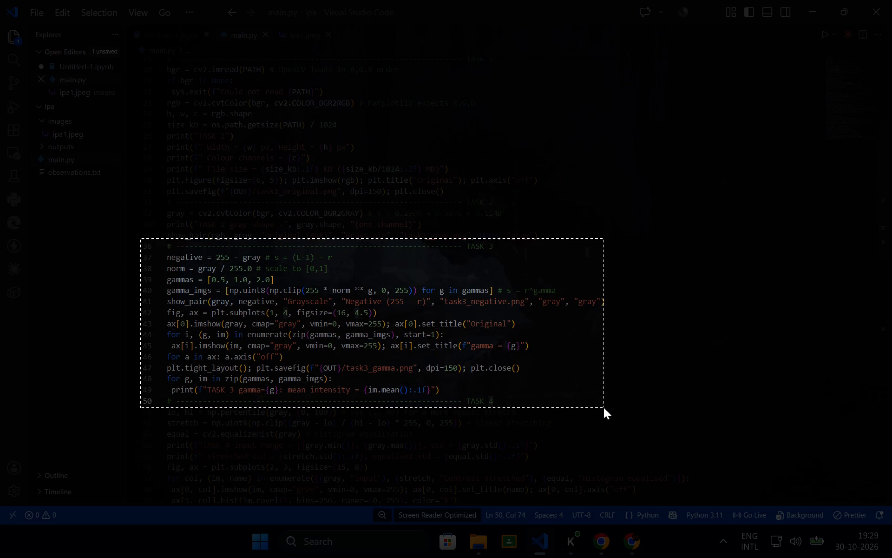
left_click_drag(603, 407, 607, 399)
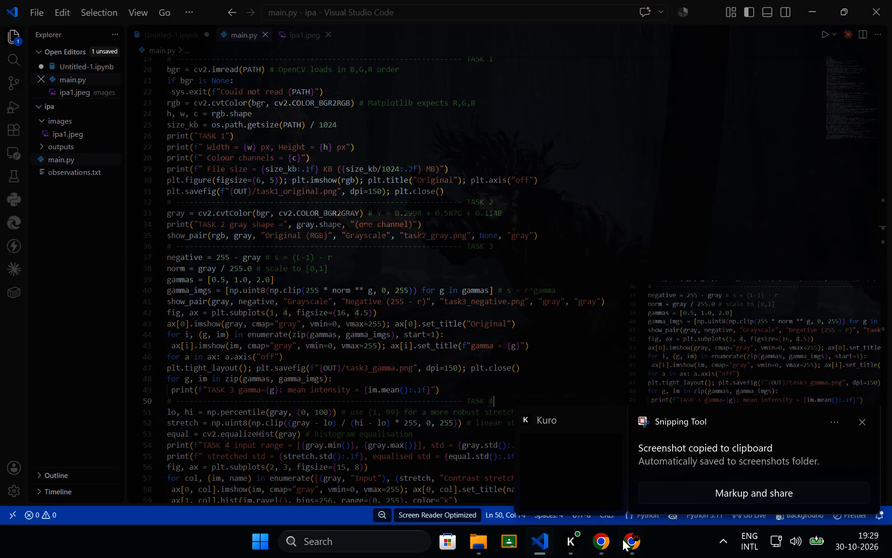
Switch to the Canva report and review pages 1 to 3, checking which code screenshot sits under each task.
left_click(609, 540)
scroll(481, 401, "up", 2)
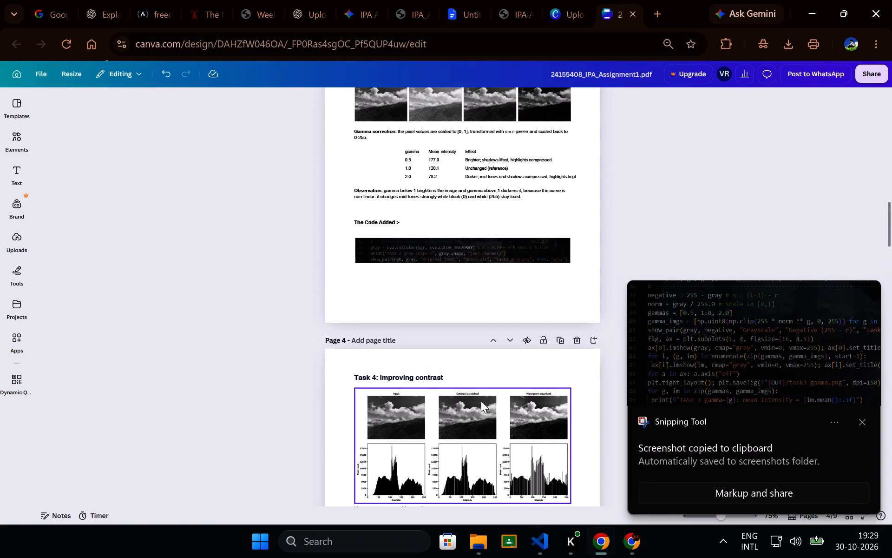
scroll(481, 401, "up", 7)
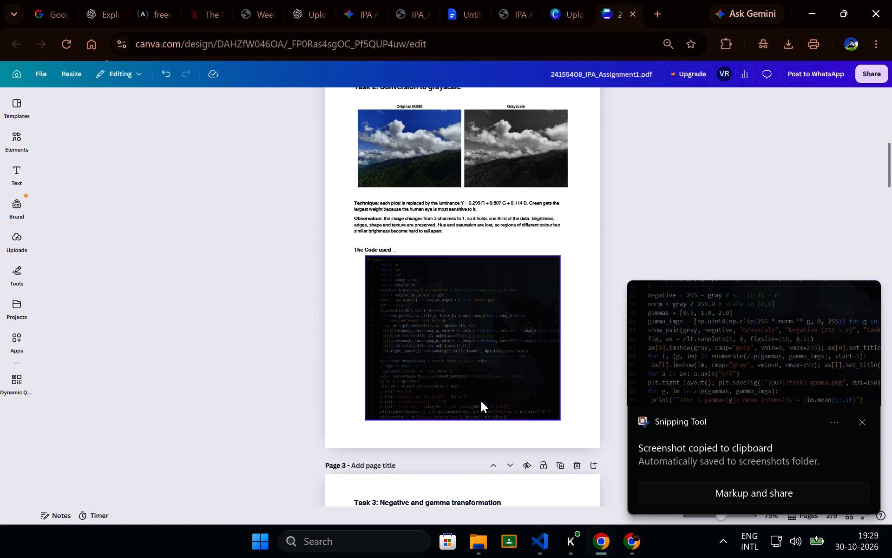
scroll(481, 401, "up", 4)
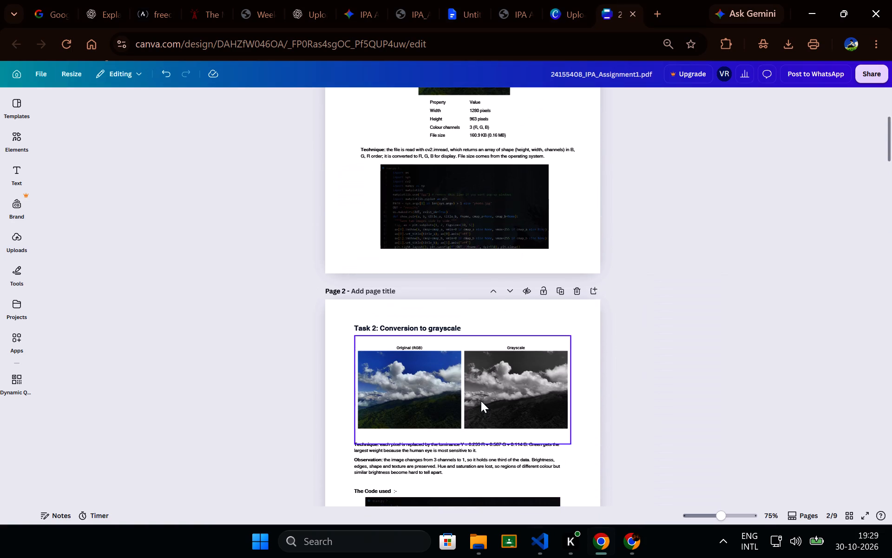
scroll(481, 401, "up", 3)
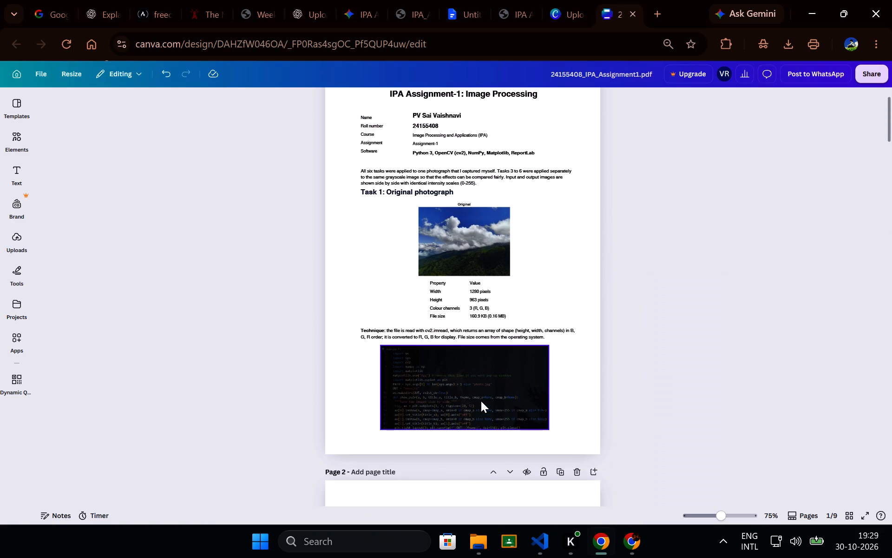
scroll(481, 401, "down", 4)
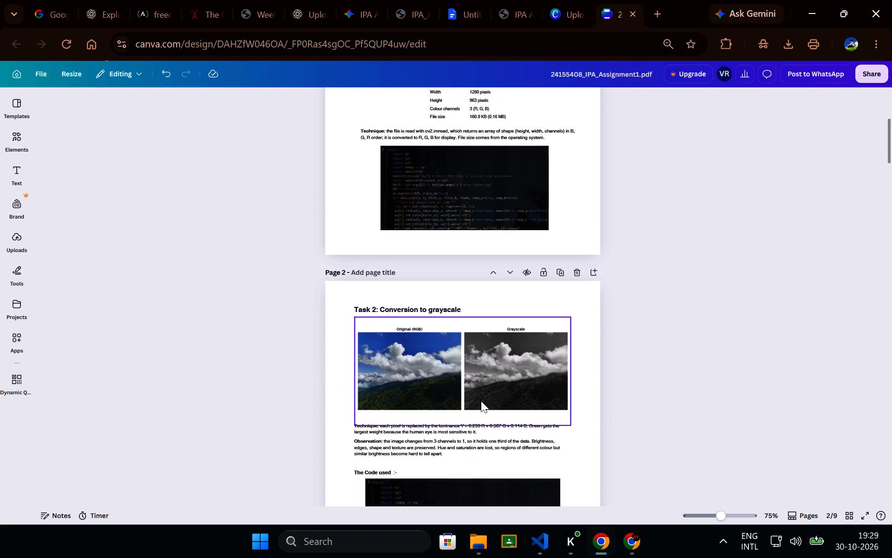
scroll(481, 401, "down", 1)
left_click(690, 265)
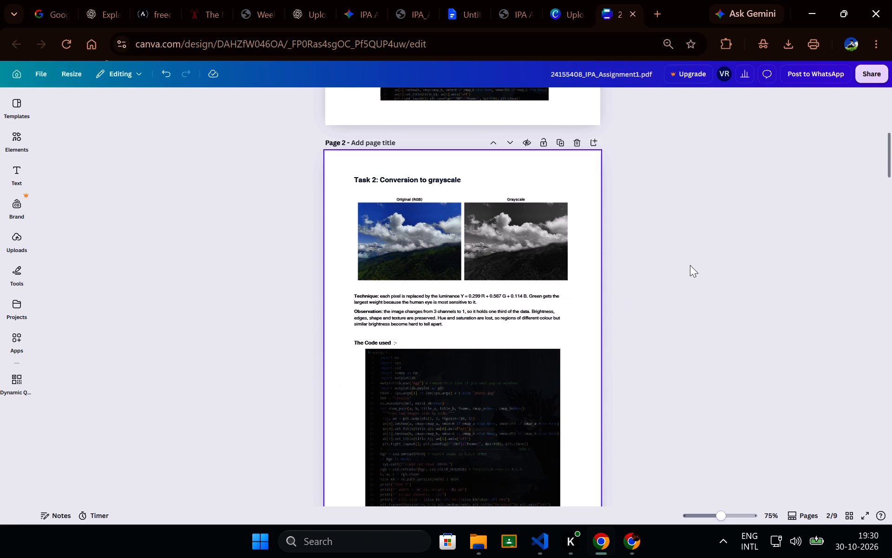
scroll(690, 265, "up", 2)
left_click(511, 248)
left_click(700, 235)
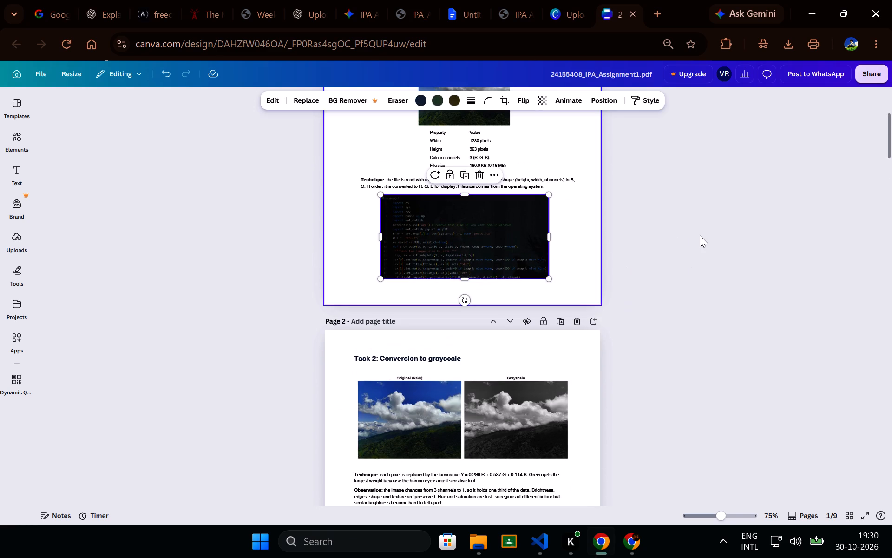
scroll(700, 235, "down", 4)
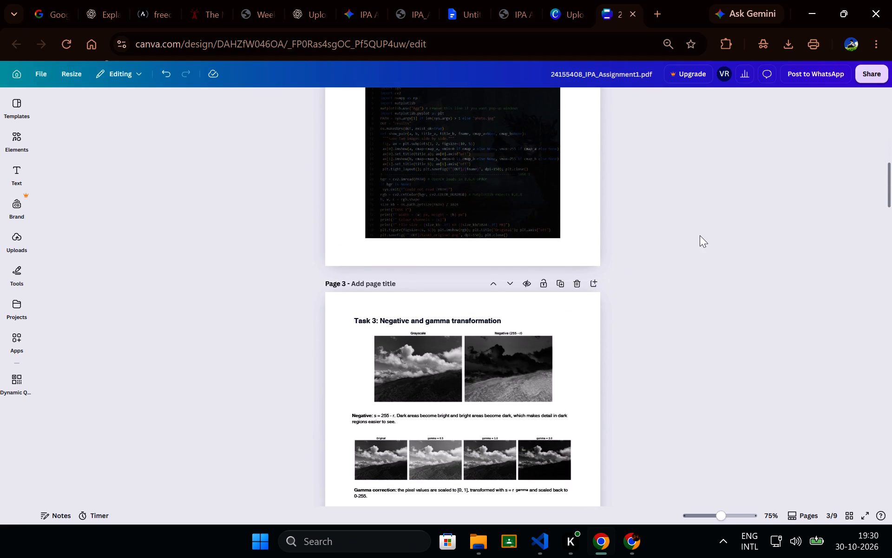
scroll(700, 235, "down", 3)
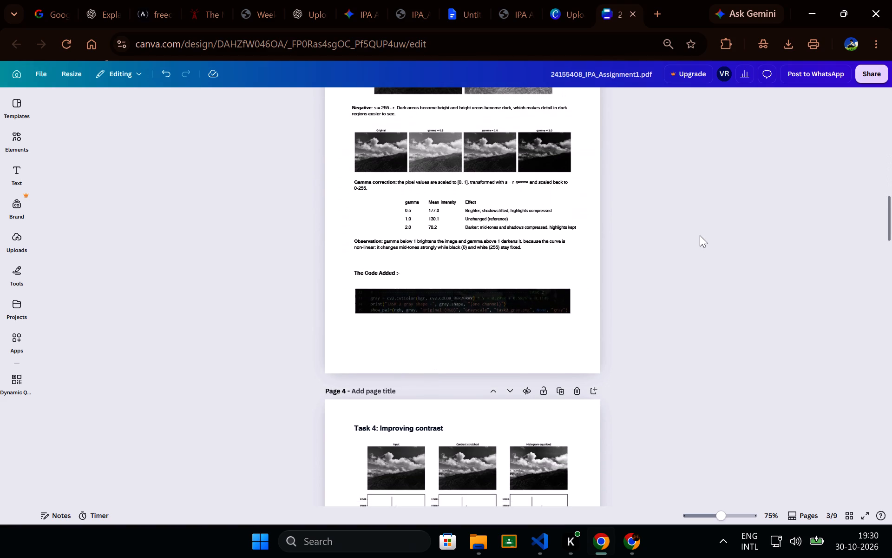
scroll(700, 235, "up", 2)
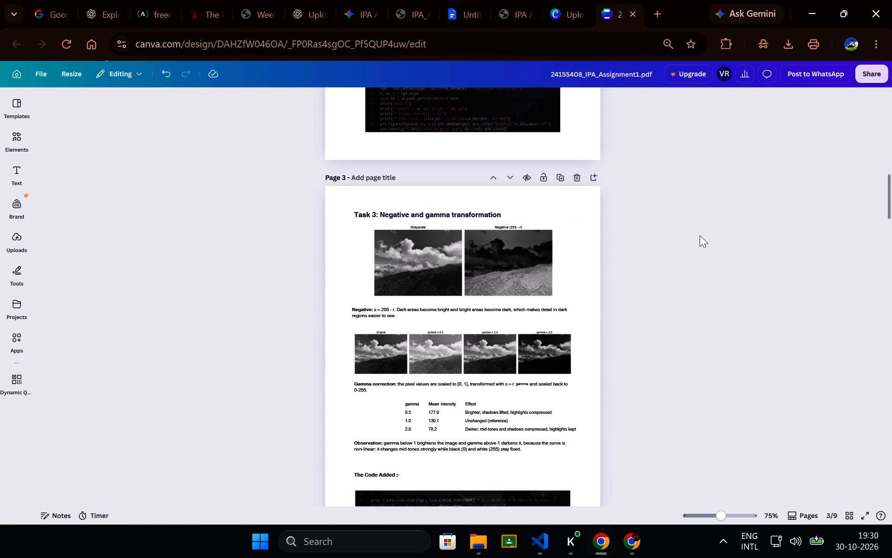
scroll(700, 235, "up", 2)
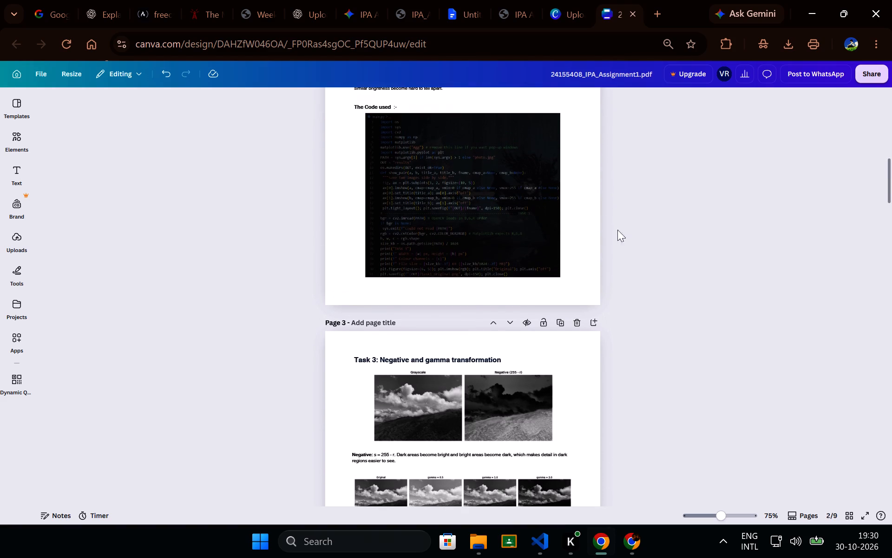
left_click(557, 213)
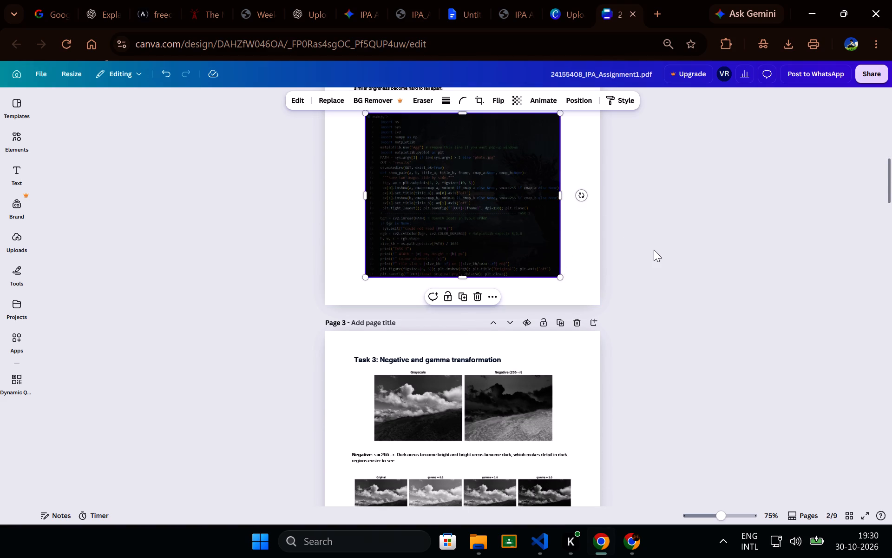
Paste the captured TASK 3 code screenshot onto page 4, the Task 4: Improving contrast page.
scroll(654, 250, "down", 6)
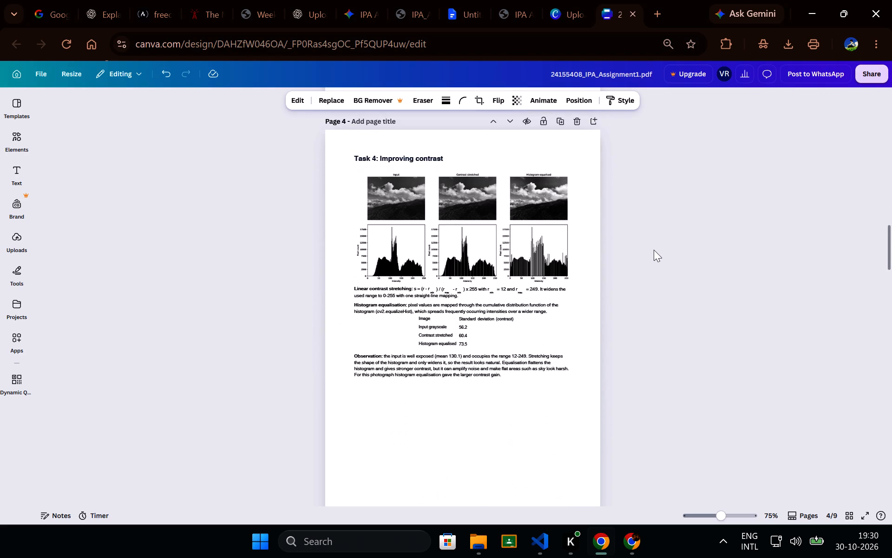
scroll(654, 250, "down", 2)
left_click(479, 345)
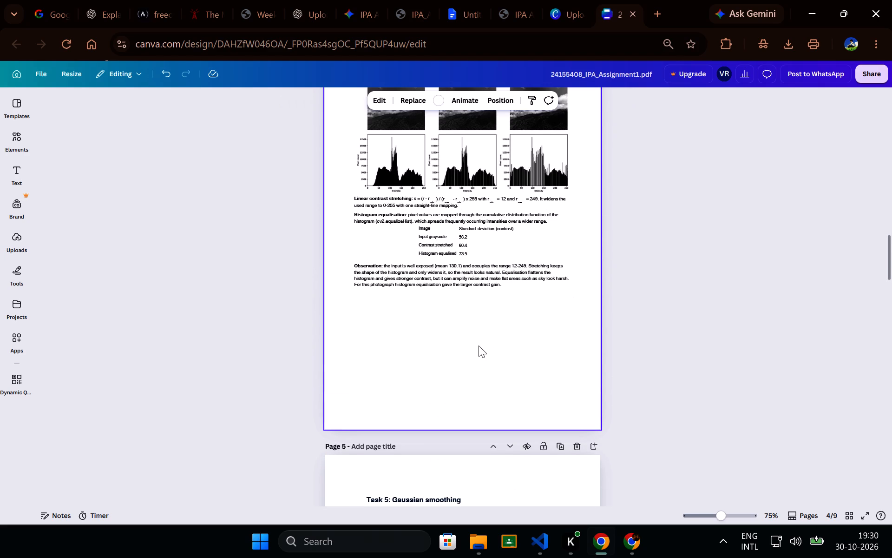
key("ctrl+v")
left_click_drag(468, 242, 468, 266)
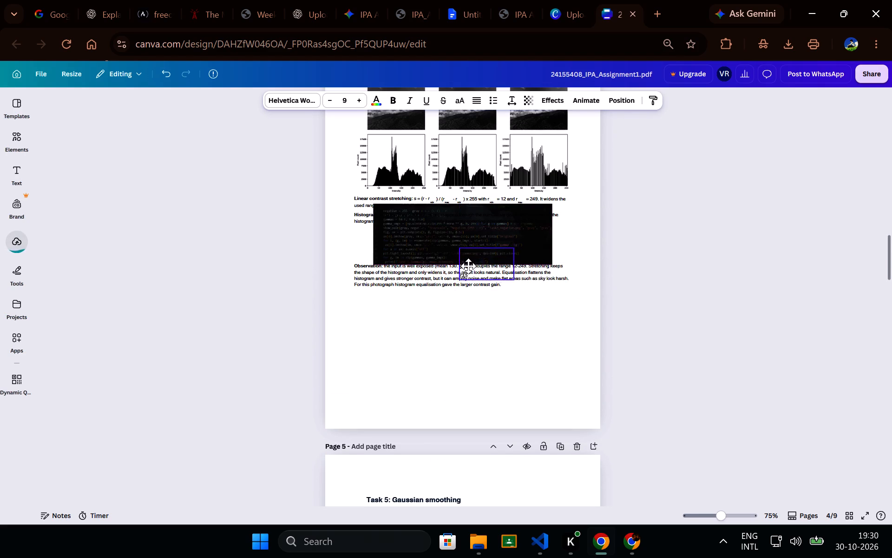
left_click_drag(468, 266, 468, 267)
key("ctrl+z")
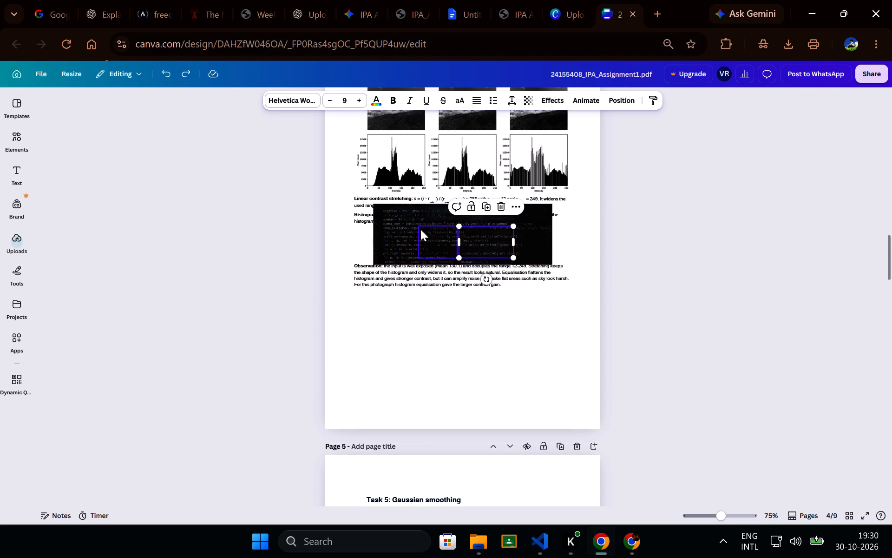
Place the pasted TASK 3 code screenshot in the blank space below page 4's Observation text and enlarge it to about the text width.
left_click_drag(404, 240, 409, 376)
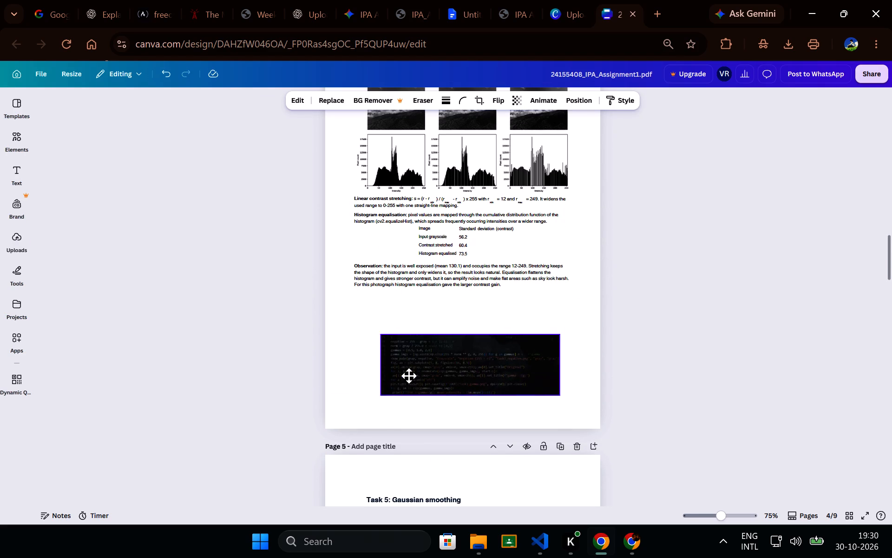
left_click_drag(409, 376, 403, 352)
left_click_drag(553, 372, 593, 422)
left_click_drag(538, 381, 517, 378)
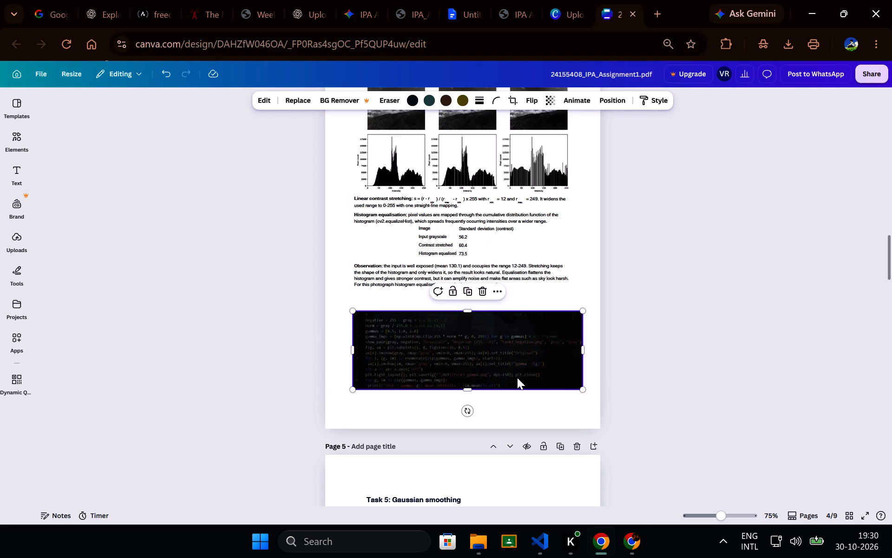
Move the three-line grayscale code strip on page 3 up over the gamma table, clearing the space below "The Code Added :-".
scroll(517, 378, "up", 5)
scroll(517, 378, "down", 1)
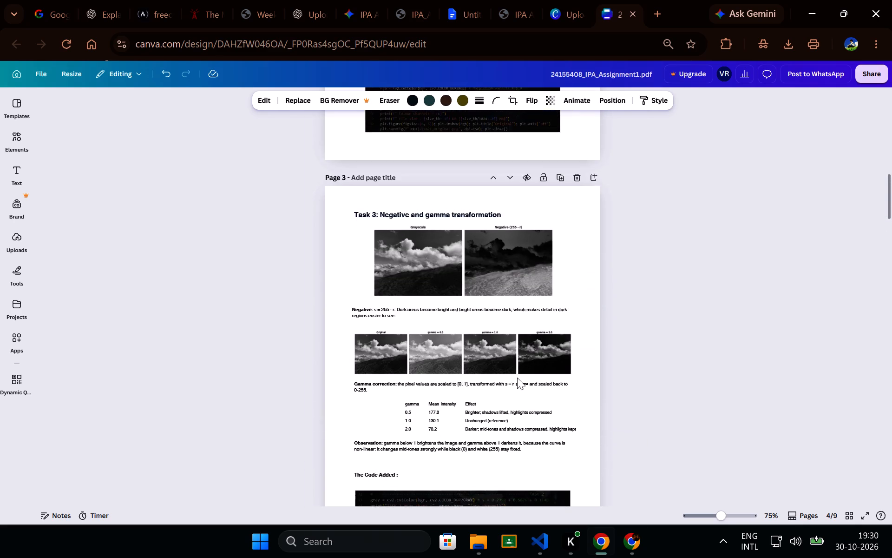
scroll(517, 378, "down", 1)
scroll(517, 378, "up", 1)
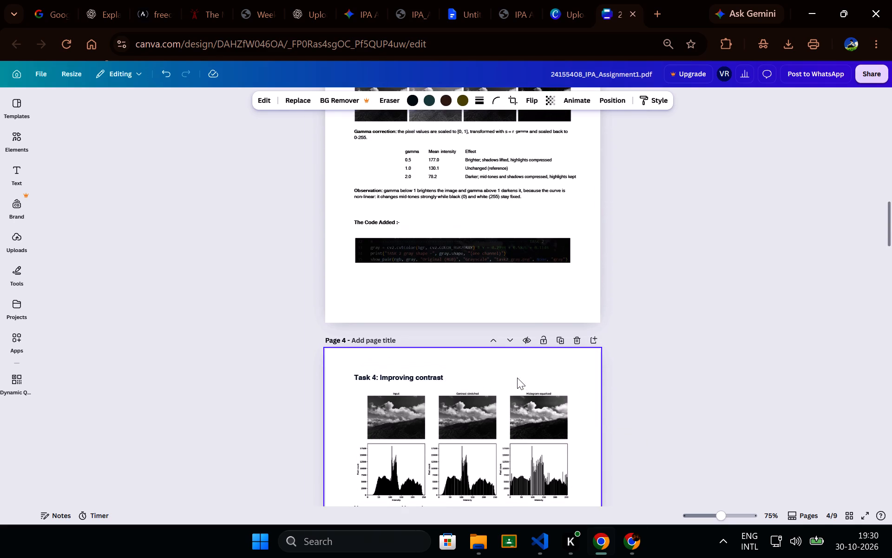
left_click(499, 243)
left_click_drag(499, 243, 490, 145)
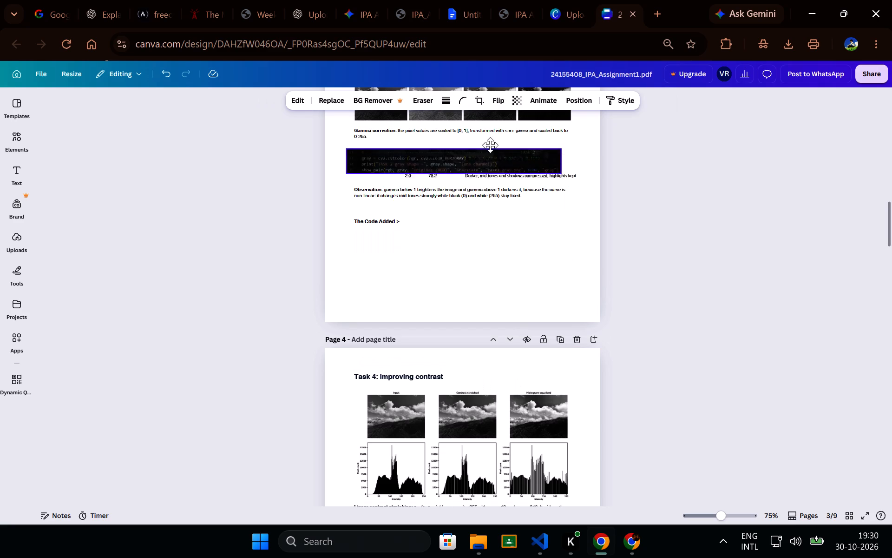
left_click_drag(490, 145, 490, 144)
Move the TASK 3 code screenshot from page 4 to the bottom of page 3, below the "The Code Added :-" caption.
scroll(624, 227, "down", 2)
left_click_drag(507, 475, 508, 110)
Remove two blank lines between the Observation text and the "The Code Added :-" caption on page 3.
scroll(703, 198, "up", 2)
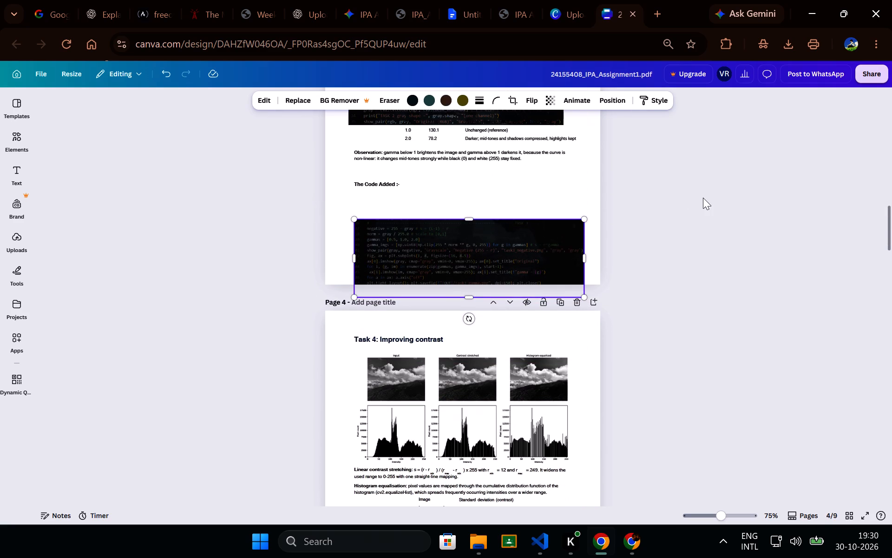
left_click(407, 177)
left_click(407, 177)
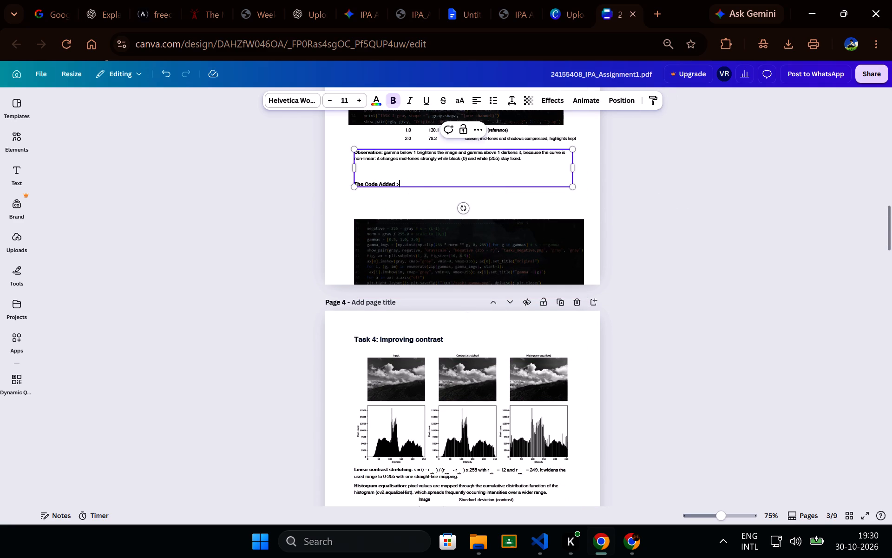
left_click(398, 161)
key("BackSpace")
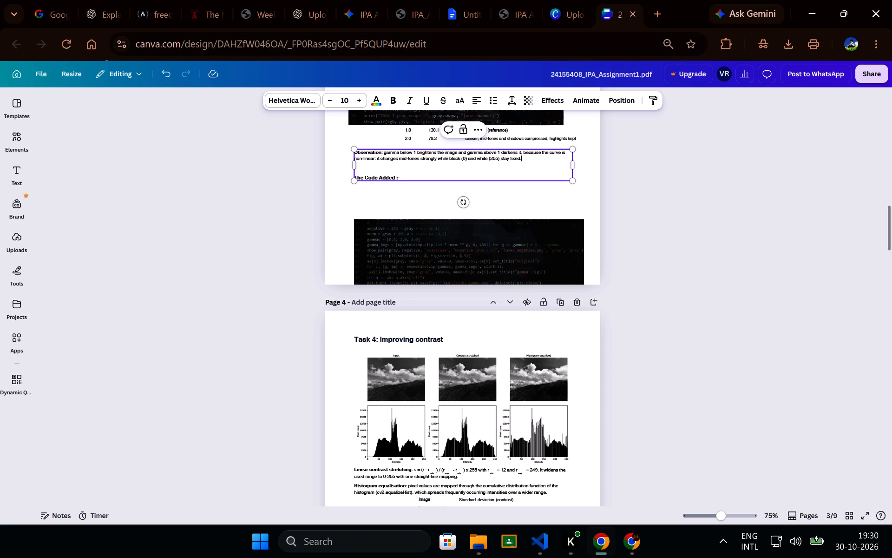
key("Down")
key("BackSpace")
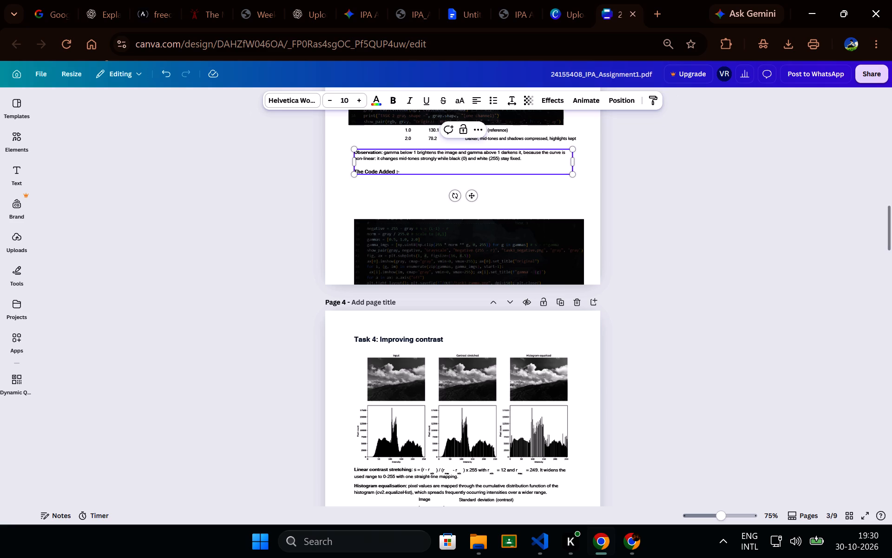
key("Down")
Move the TASK 3 code screenshot up beneath the "The Code Added :-" caption so it fits entirely on page 3.
left_click_drag(402, 254, 406, 222)
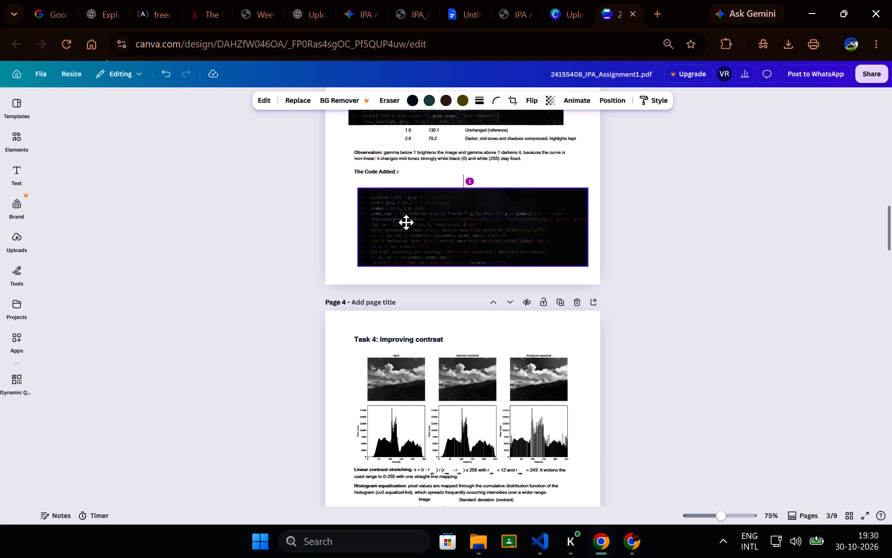
left_click_drag(406, 222, 397, 219)
left_click(661, 206)
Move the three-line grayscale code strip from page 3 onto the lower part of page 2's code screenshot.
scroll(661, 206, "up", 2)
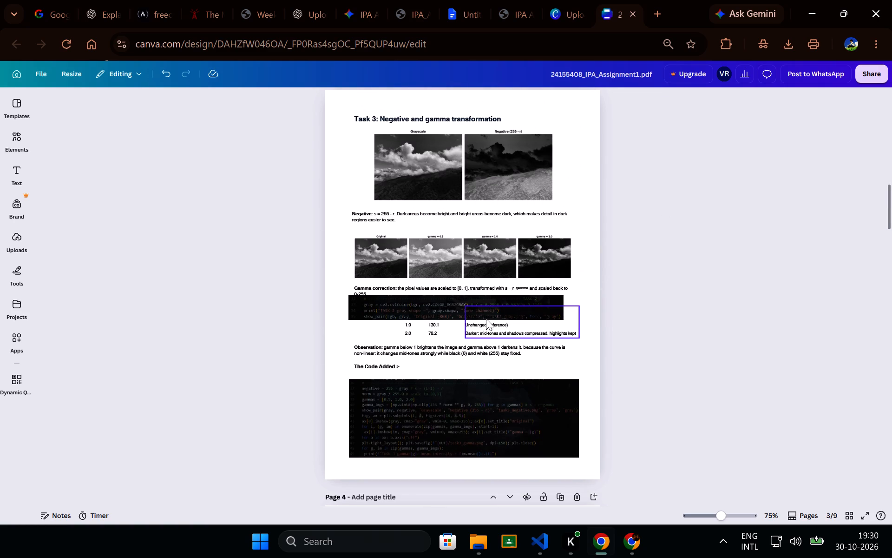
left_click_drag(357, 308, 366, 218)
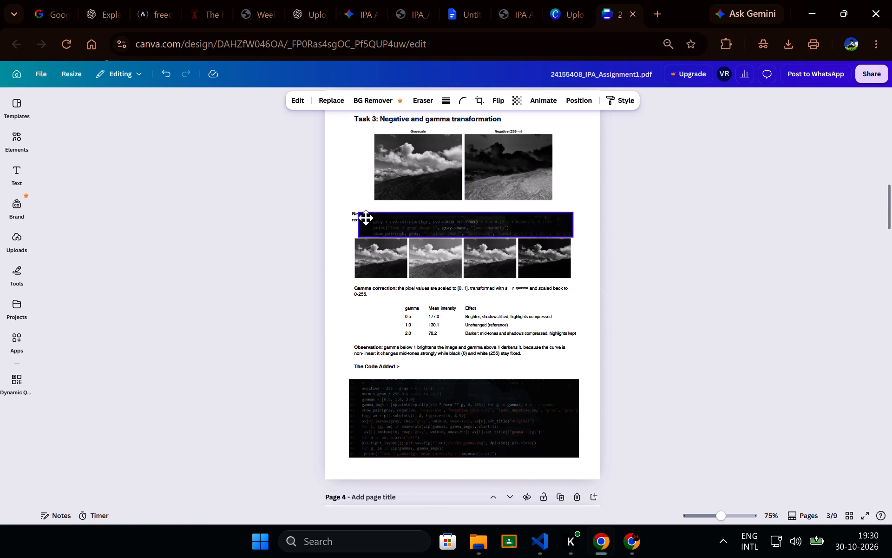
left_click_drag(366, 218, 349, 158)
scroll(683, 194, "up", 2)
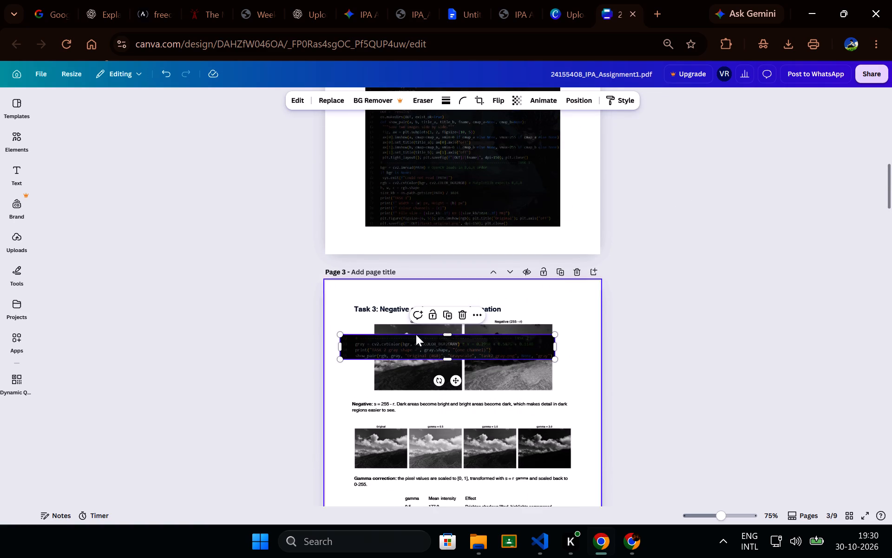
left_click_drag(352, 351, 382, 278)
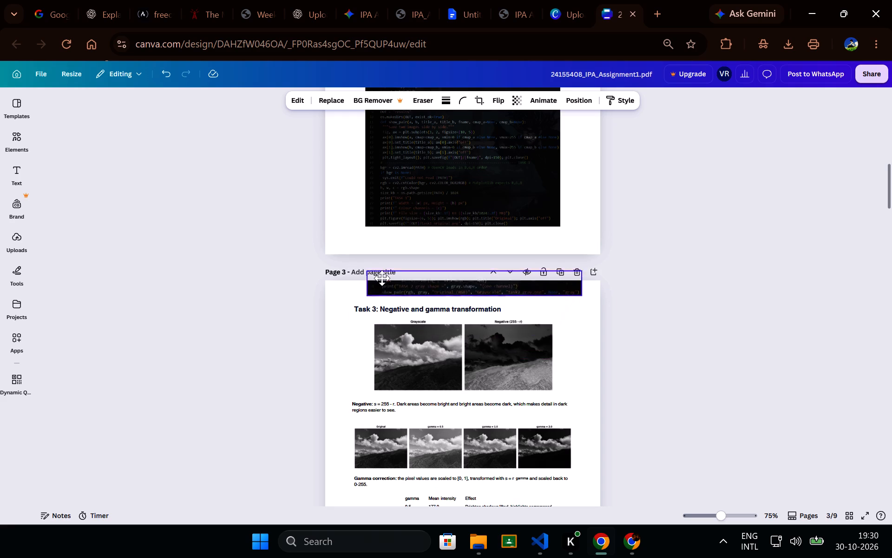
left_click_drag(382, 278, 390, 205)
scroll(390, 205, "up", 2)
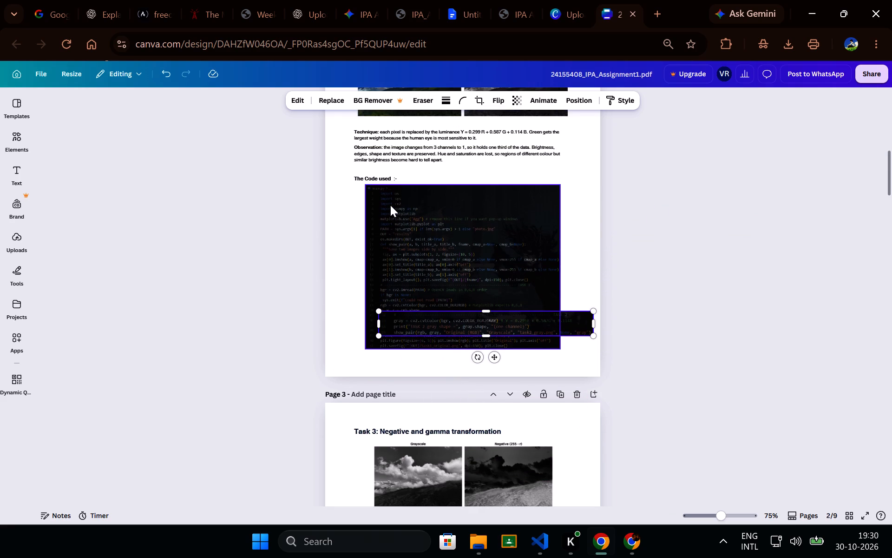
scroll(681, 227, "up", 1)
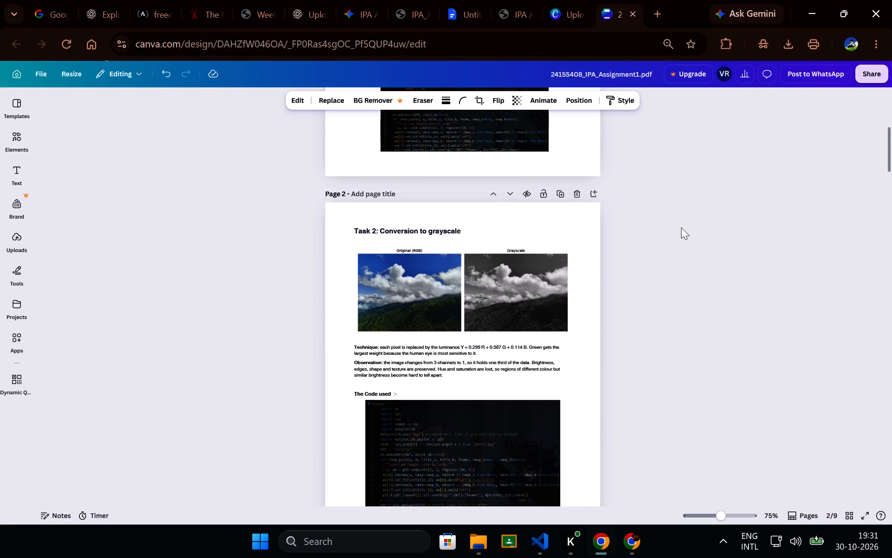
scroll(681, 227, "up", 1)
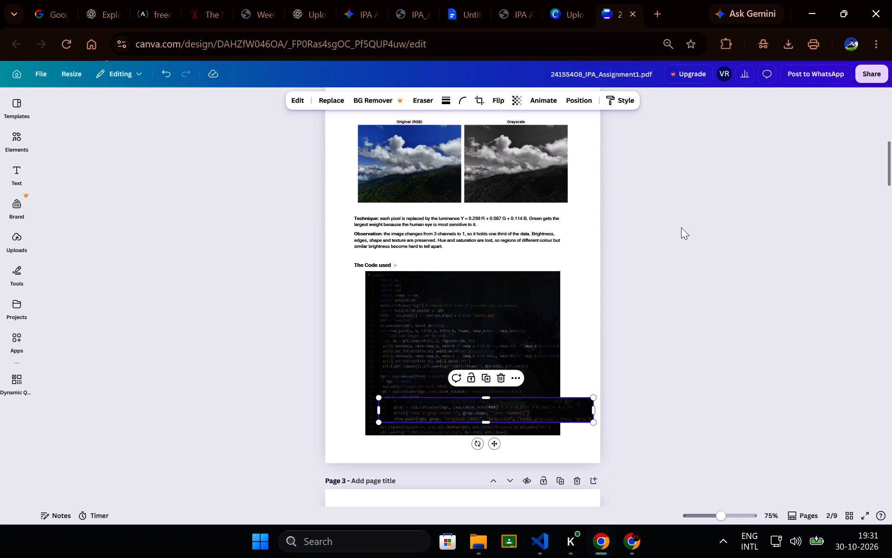
Delete both the three-line grayscale code strip and the large code screenshot below "The Code used :-" on page 2.
left_click(473, 409)
key("BackSpace")
left_click(536, 412)
key("BackSpace")
left_click(518, 365)
key("BackSpace")
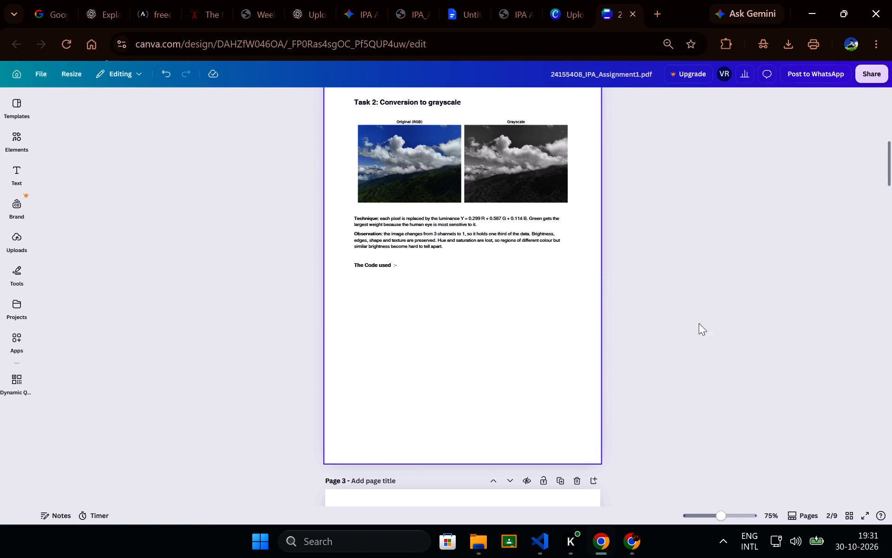
Move the TASK 3 code screenshot on page 3 up slightly, closer beneath the "The Code Added :-" caption and centred on the page.
scroll(712, 320, "down", 7)
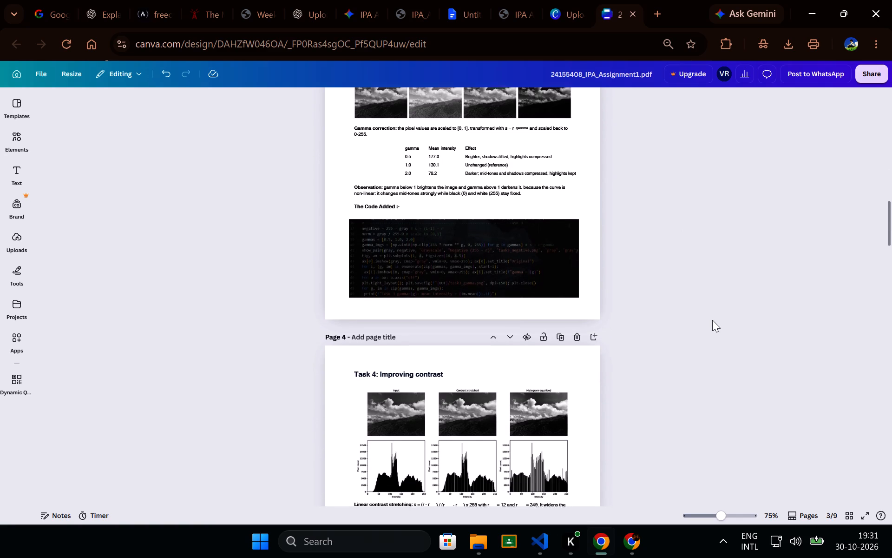
scroll(712, 320, "down", 1)
left_click(526, 256)
left_click_drag(545, 240, 544, 233)
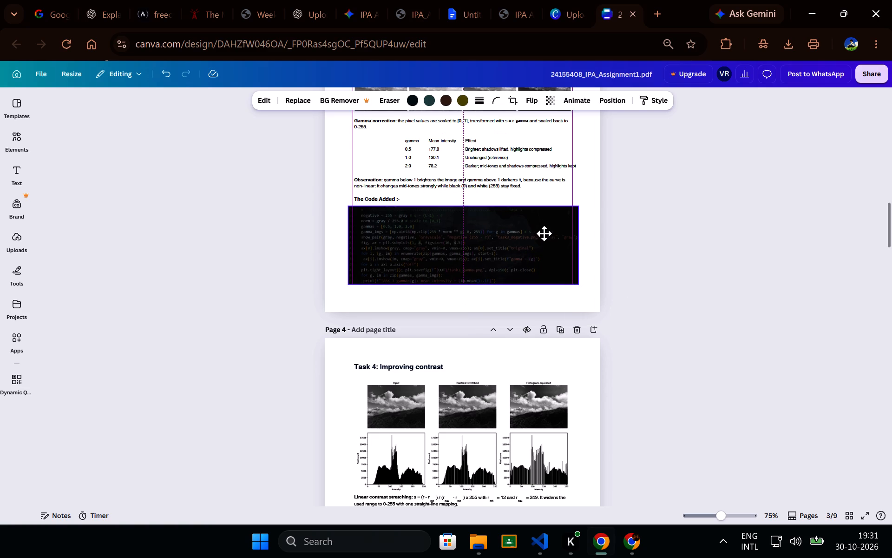
left_click_drag(544, 233, 544, 235)
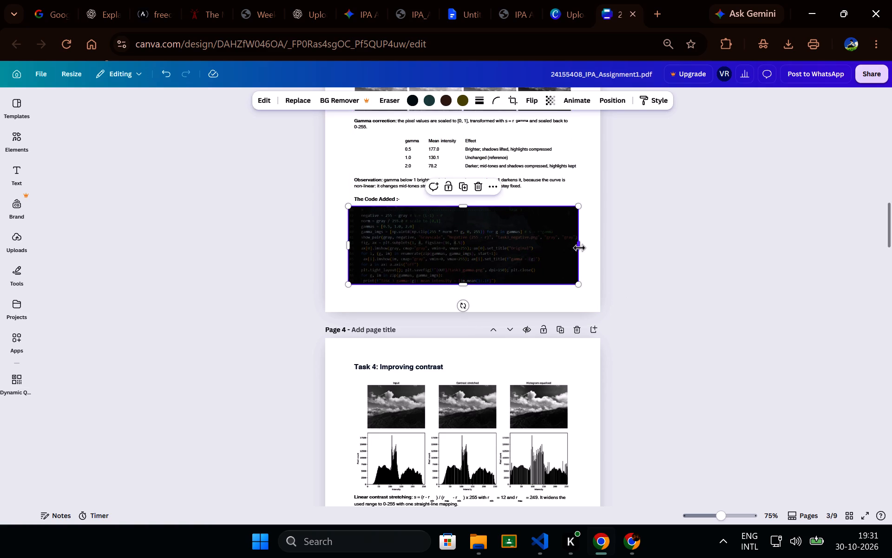
left_click(579, 247)
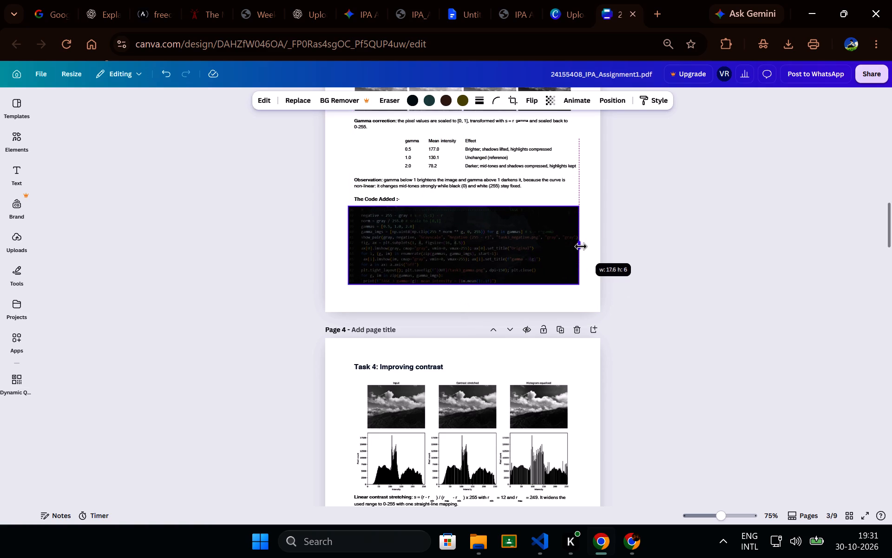
left_click(508, 231)
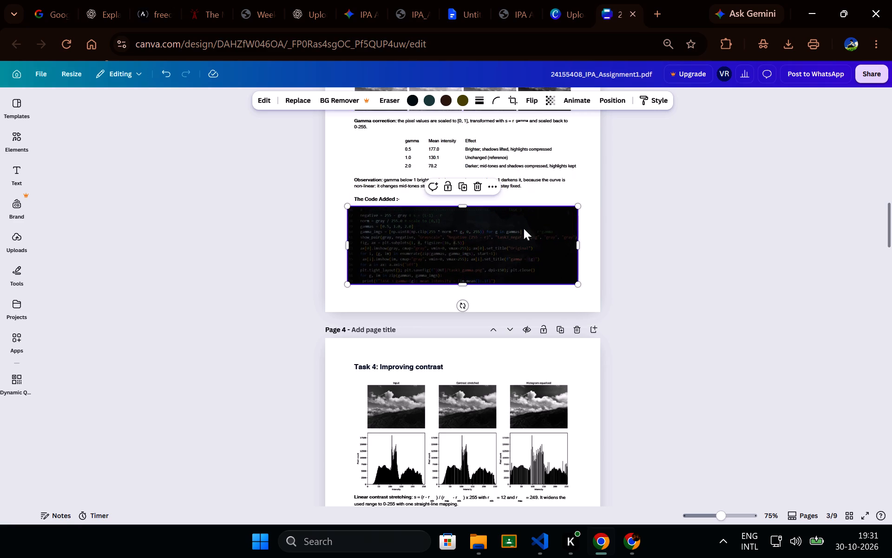
left_click(708, 205)
Remove the blank line between the Observation text and the "The Code used :-" caption on page 2.
scroll(708, 205, "up", 6)
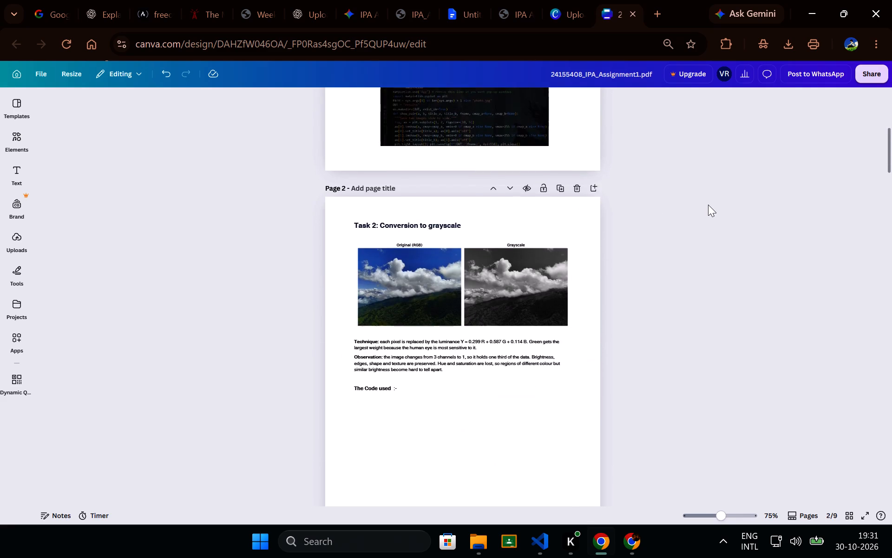
scroll(708, 205, "up", 1)
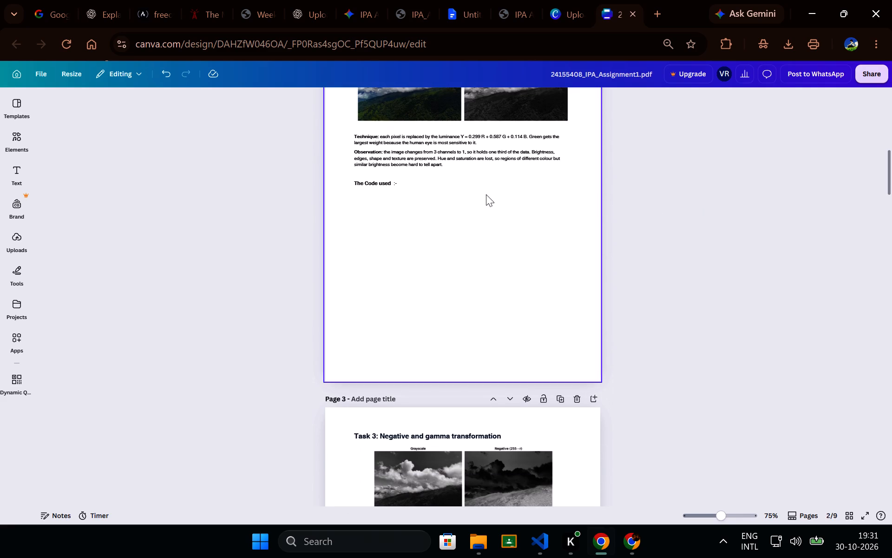
left_click(429, 166)
left_click(425, 171)
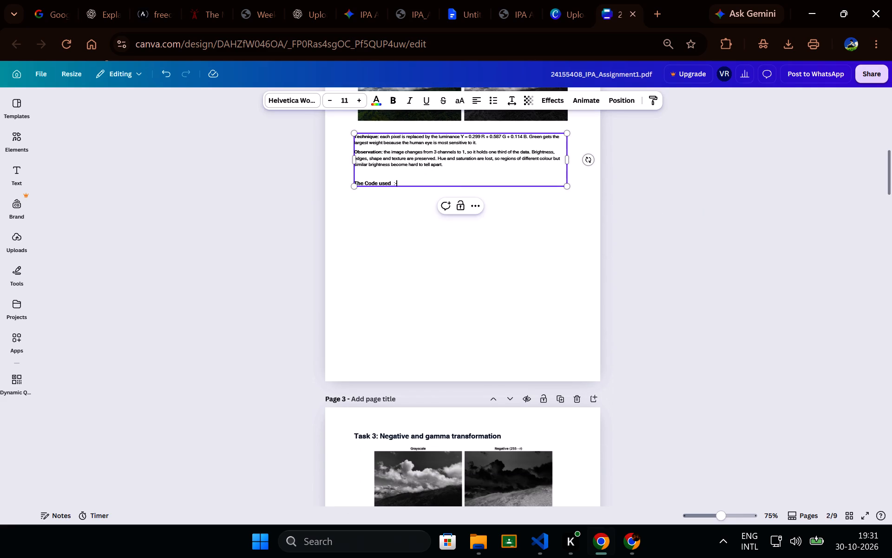
key("Up")
key("BackSpace")
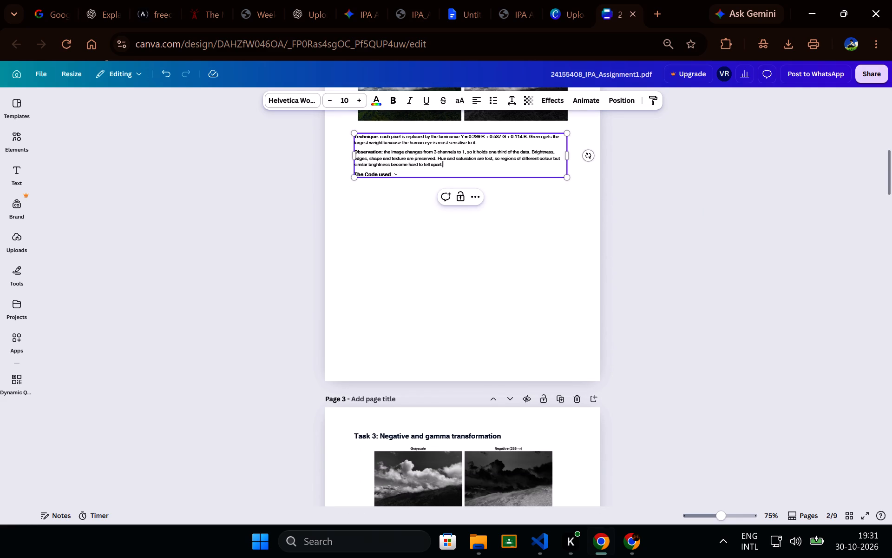
left_click(680, 208)
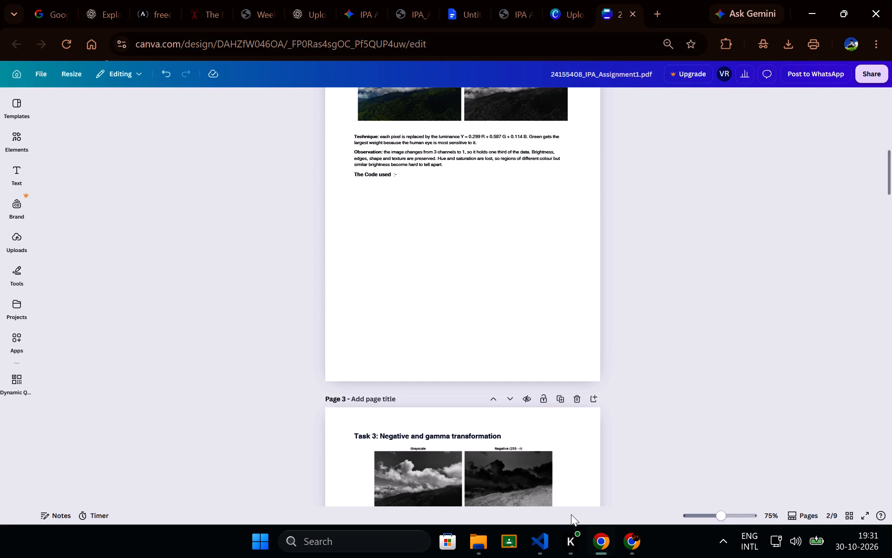
In Visual Studio Code, capture a screenshot of main.py lines 1 to 35, covering the imports through the end of TASK 2.
left_click(548, 537)
scroll(686, 332, "up", 3)
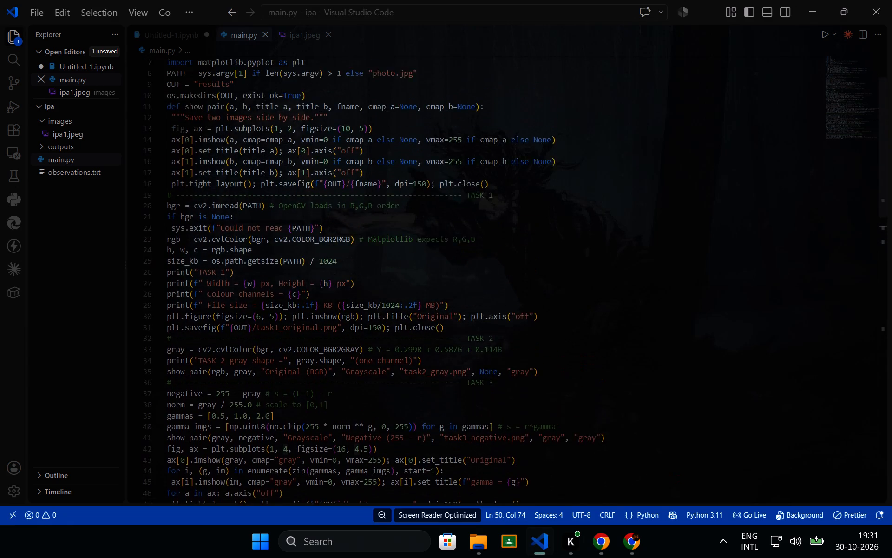
scroll(686, 332, "up", 3)
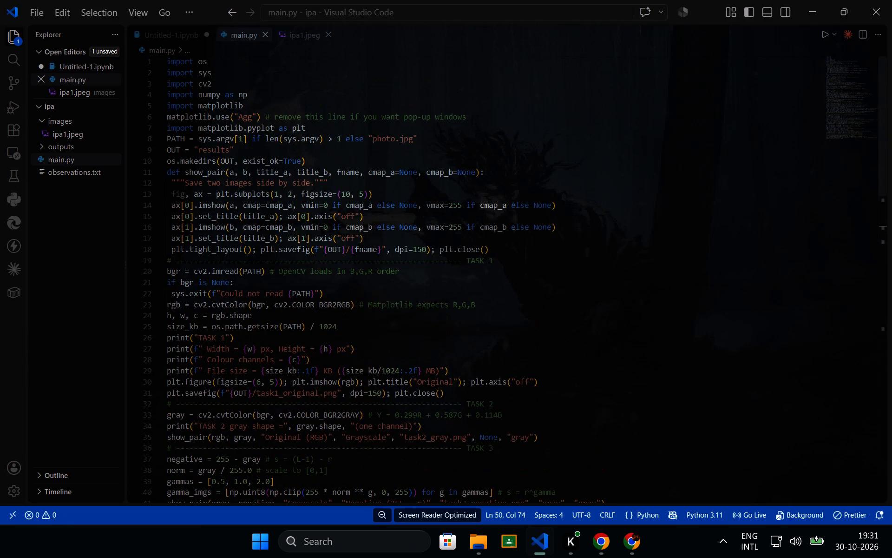
key("shift+super+s")
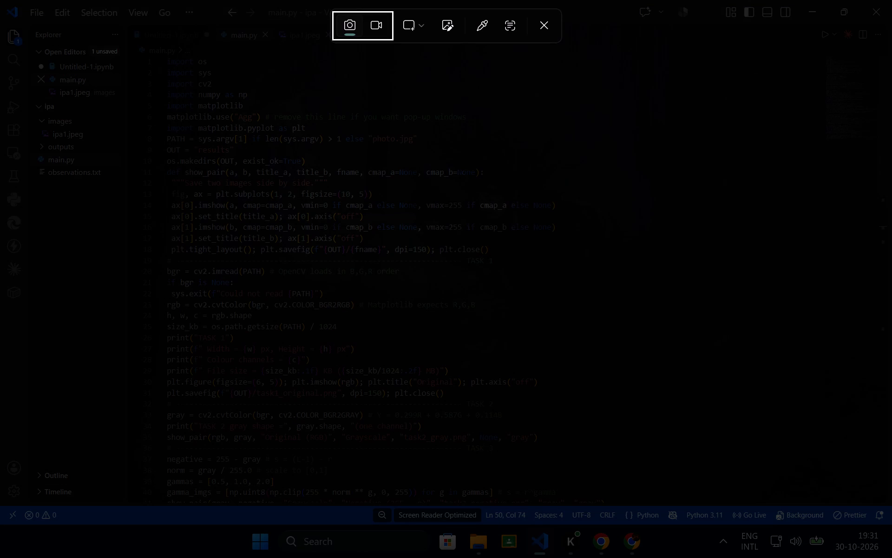
left_click_drag(137, 42, 525, 440)
scroll(243, 266, "up", 1)
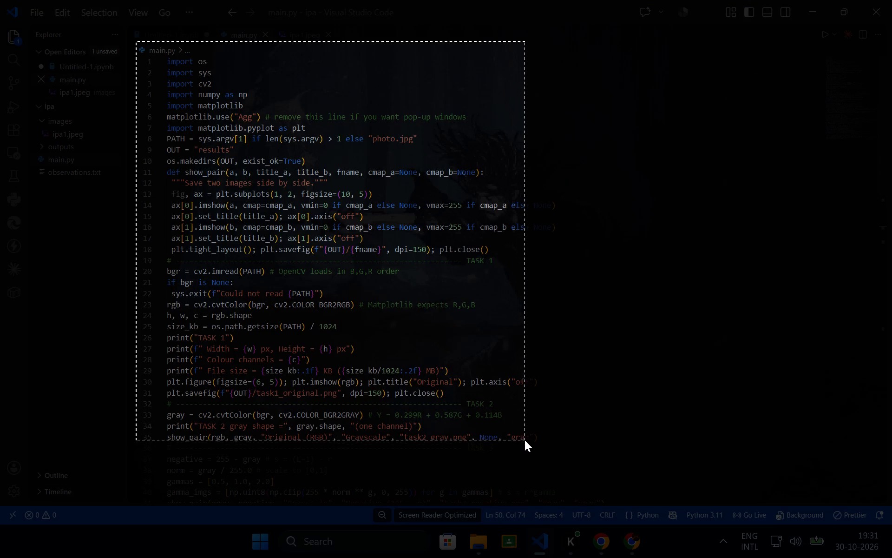
left_click_drag(525, 440, 544, 448)
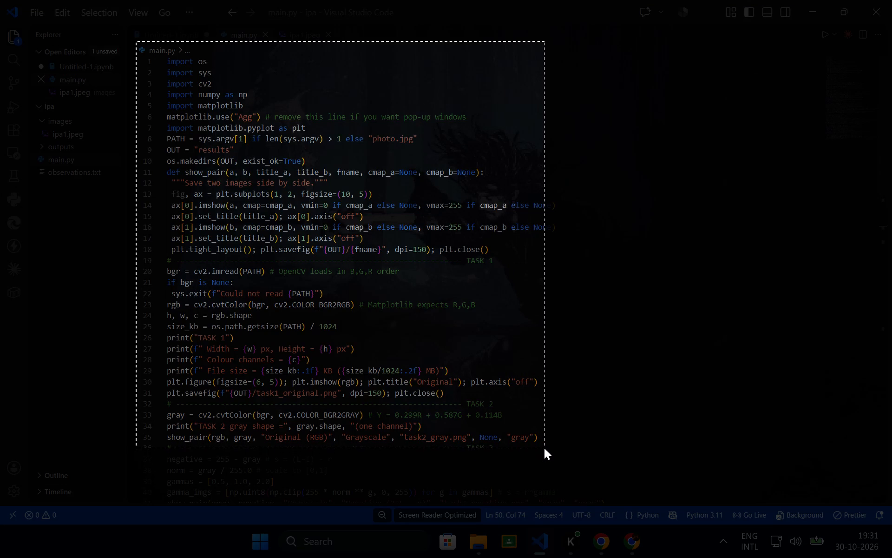
left_click_drag(544, 448, 544, 445)
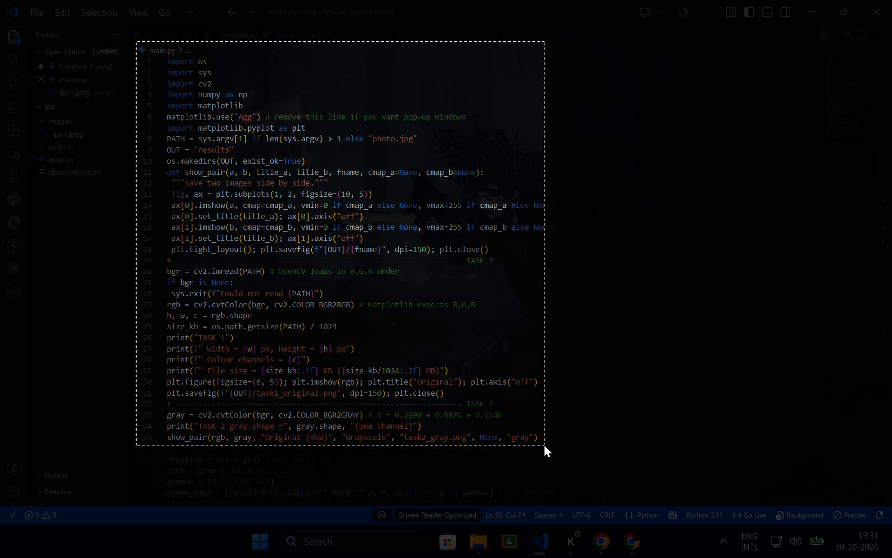
left_click_drag(544, 445, 545, 445)
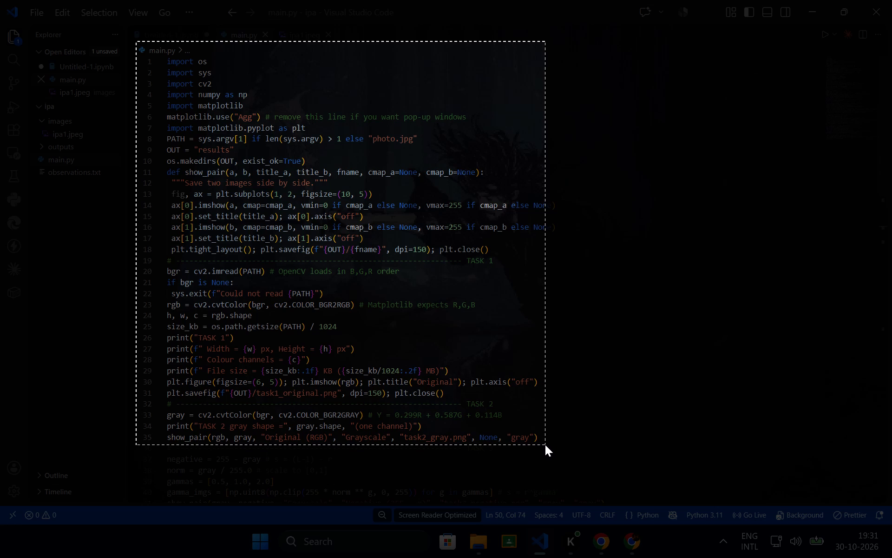
left_click_drag(545, 445, 555, 442)
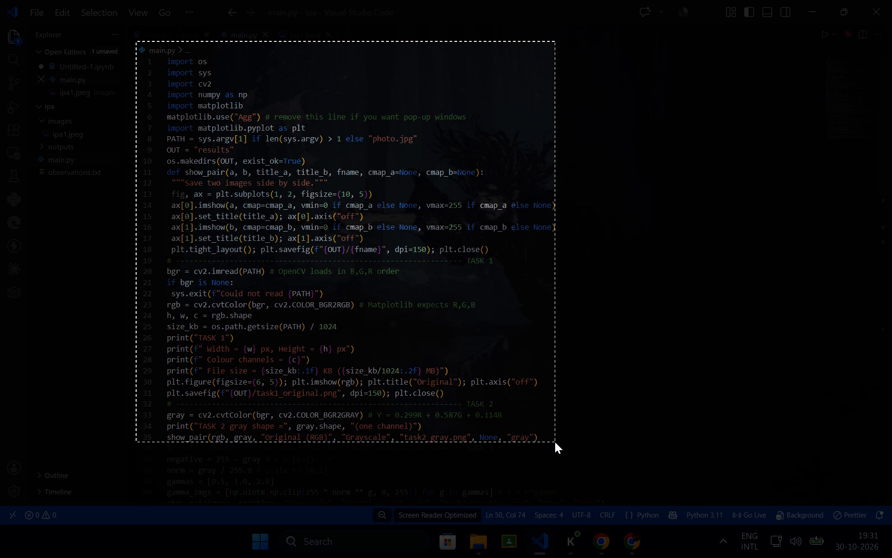
left_click_drag(555, 442, 554, 443)
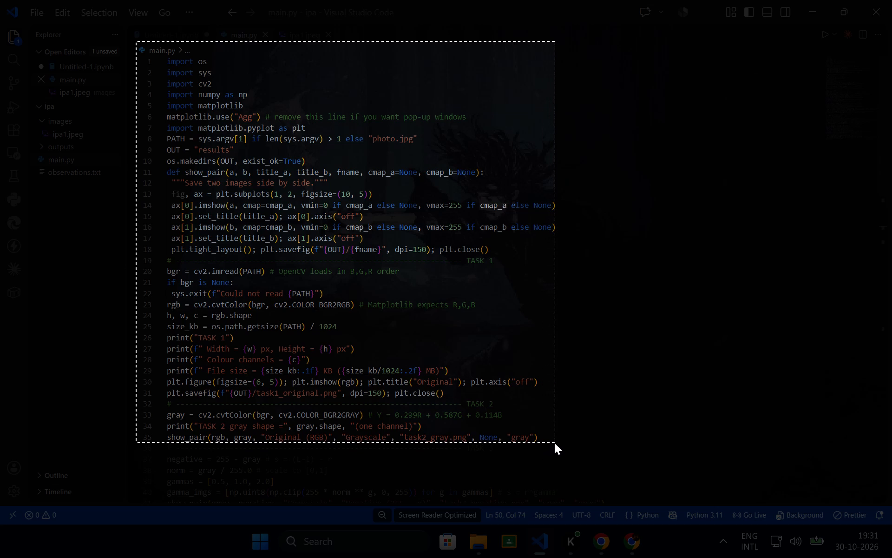
left_click_drag(554, 443, 557, 442)
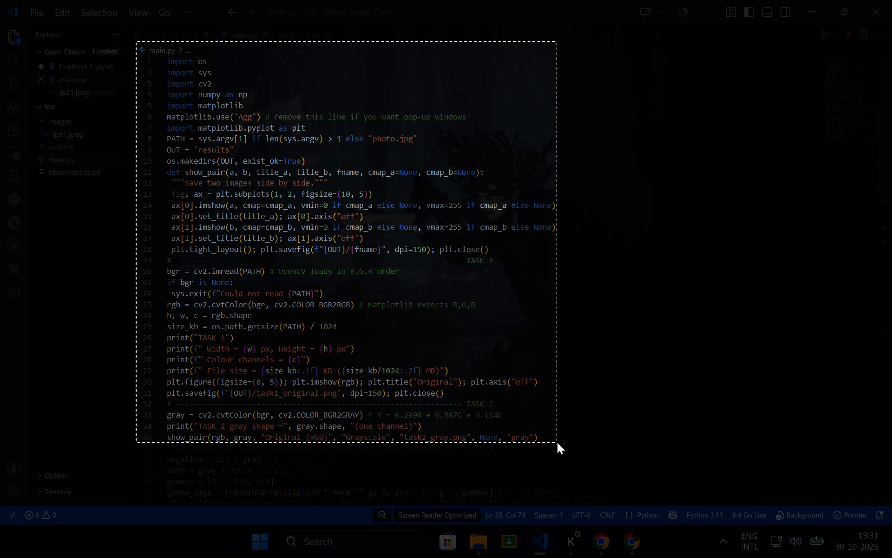
left_click_drag(557, 442, 557, 444)
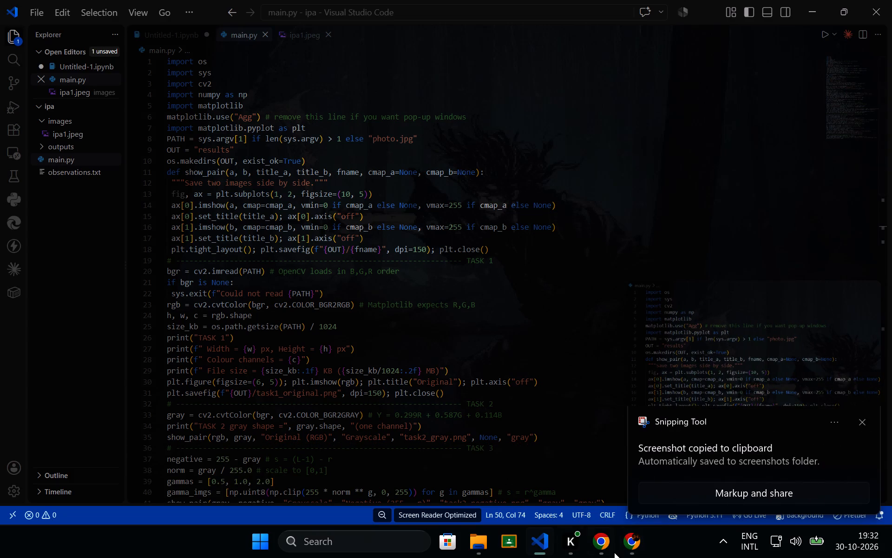
Back in Canva, paste the captured code on page 2, enlarge it slightly and centre it beneath the "The Code used :-" caption.
left_click(610, 554)
left_click(459, 256)
key("ctrl+v")
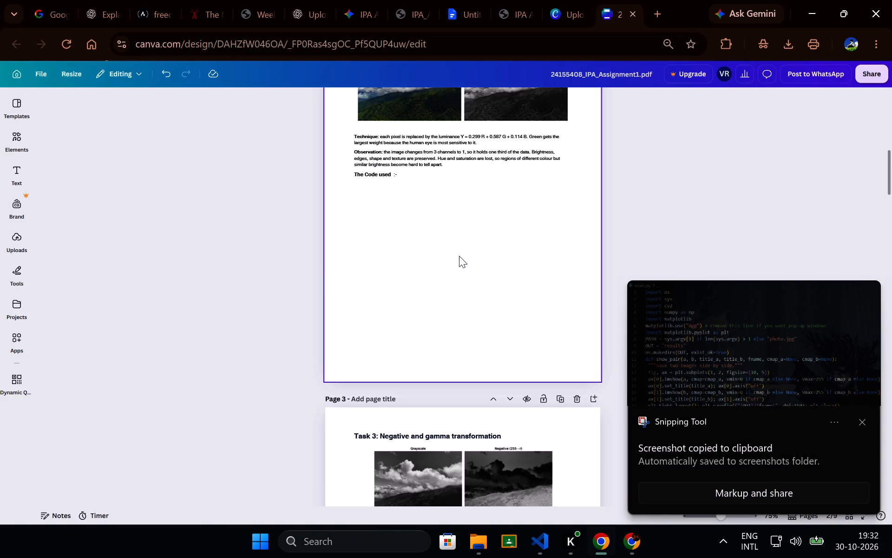
left_click_drag(465, 225, 452, 301)
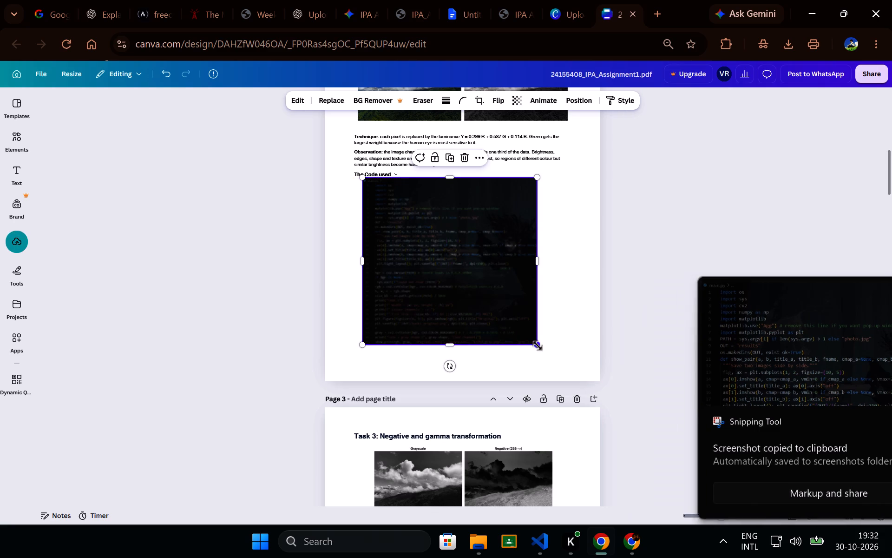
left_click_drag(538, 345, 547, 357)
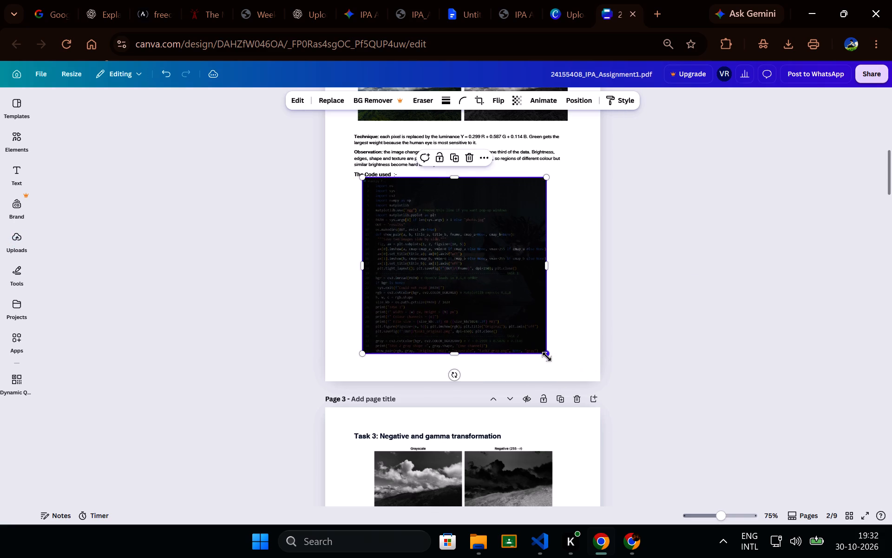
left_click_drag(490, 297, 497, 299)
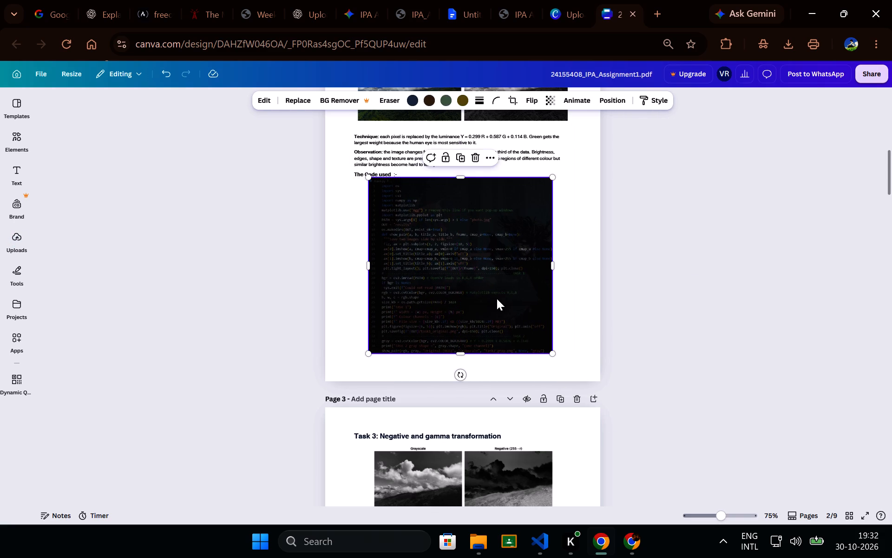
Move the code screenshot on page 2 down slightly to leave a small gap beneath the "The Code used :-" caption.
left_click(670, 239)
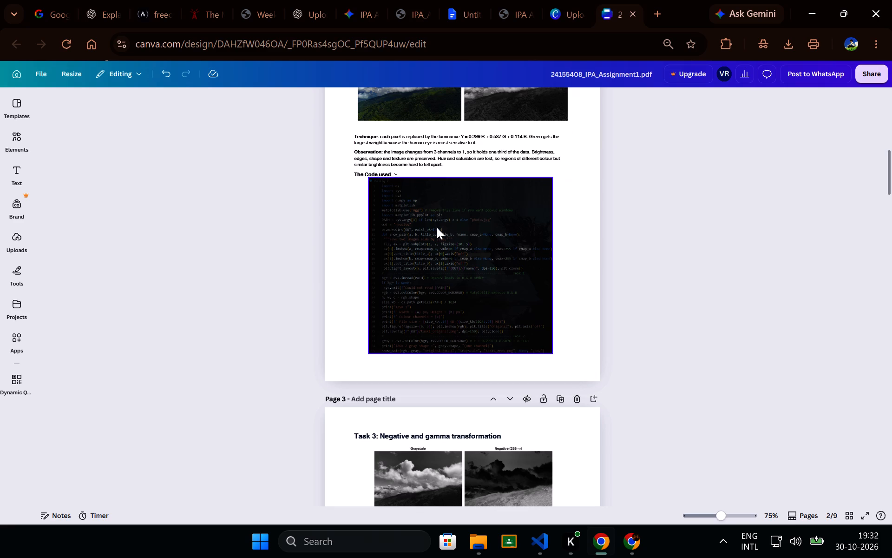
left_click_drag(437, 227, 437, 232)
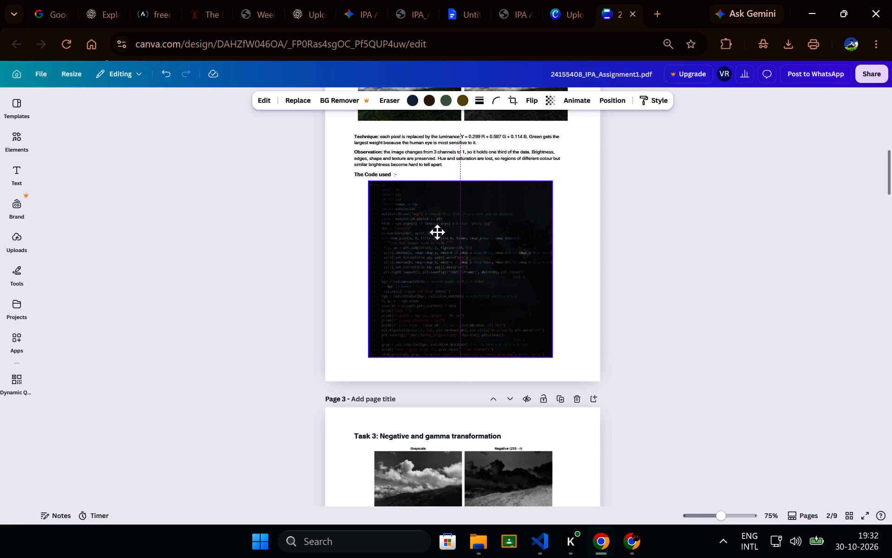
left_click_drag(437, 232, 438, 233)
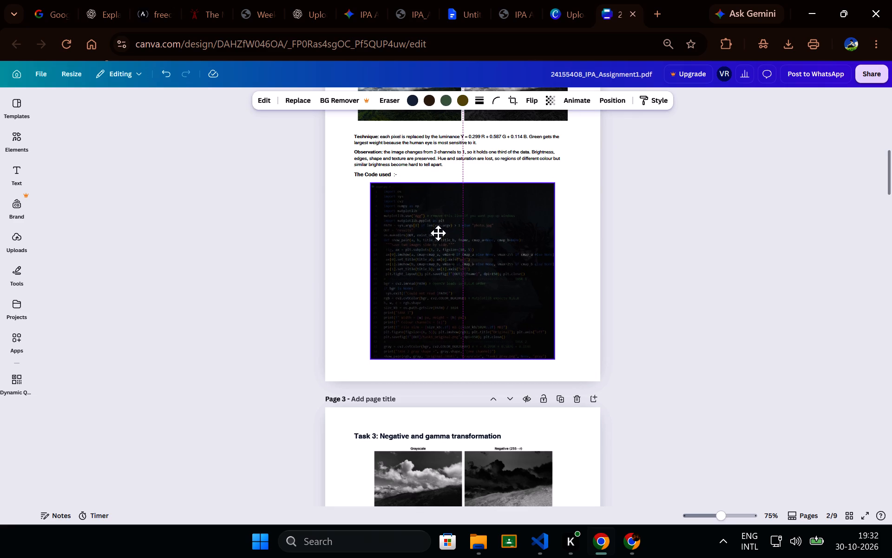
left_click_drag(438, 233, 437, 233)
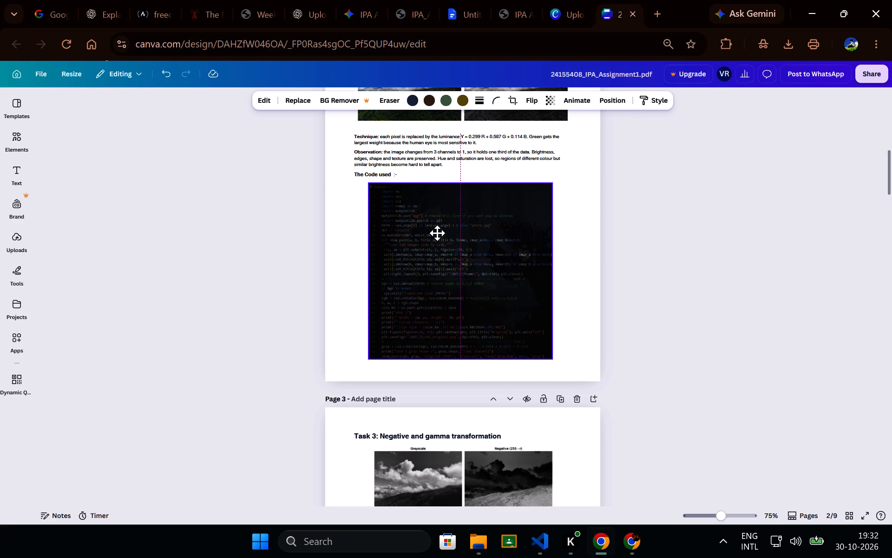
left_click_drag(437, 233, 439, 232)
left_click(627, 242)
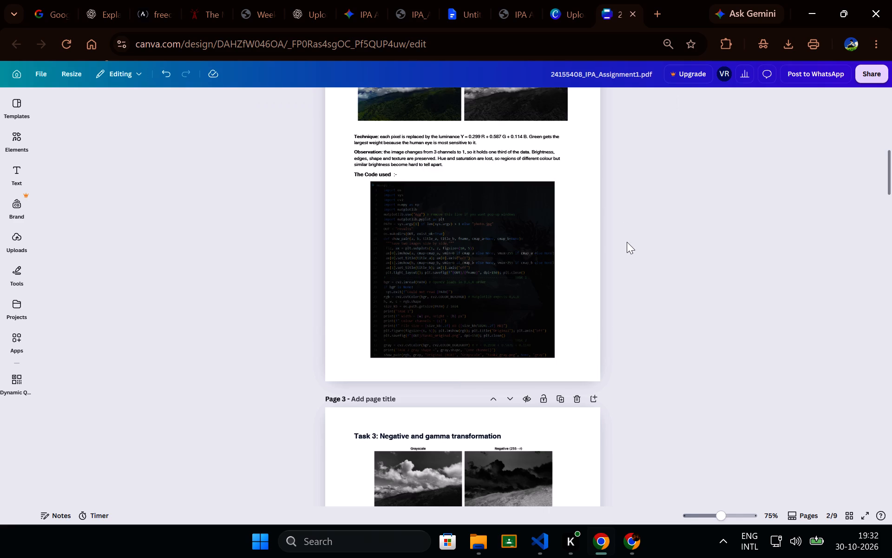
In Visual Studio Code, capture a screenshot of main.py lines 50 to 61, covering the TASK 4 code.
scroll(627, 242, "down", 7)
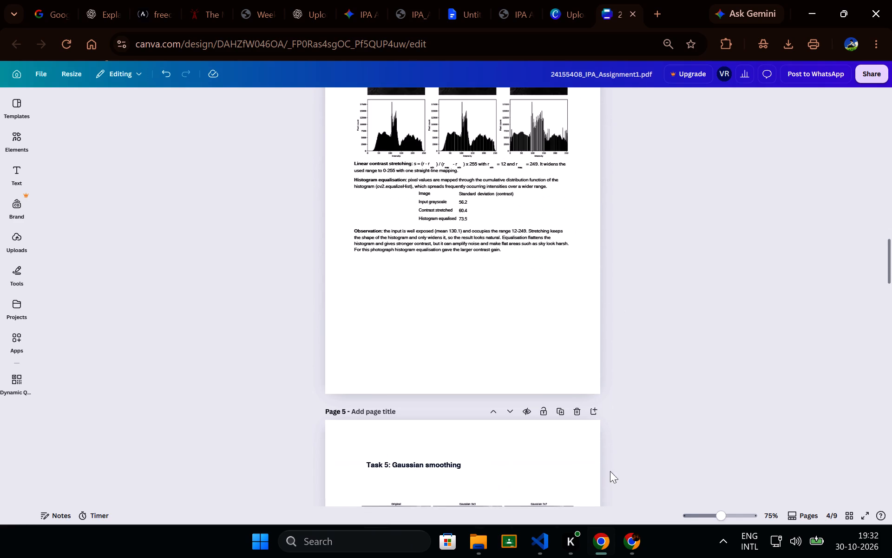
left_click(539, 537)
scroll(562, 362, "down", 2)
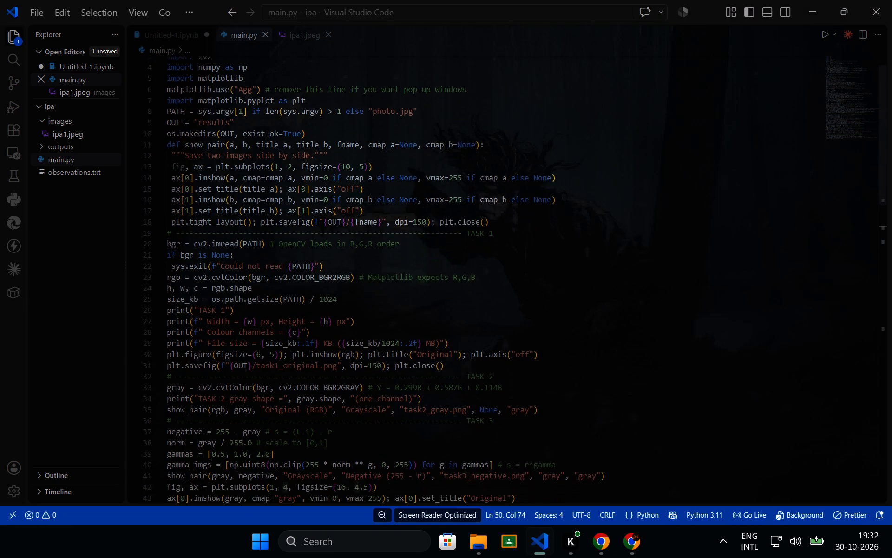
scroll(562, 362, "down", 4)
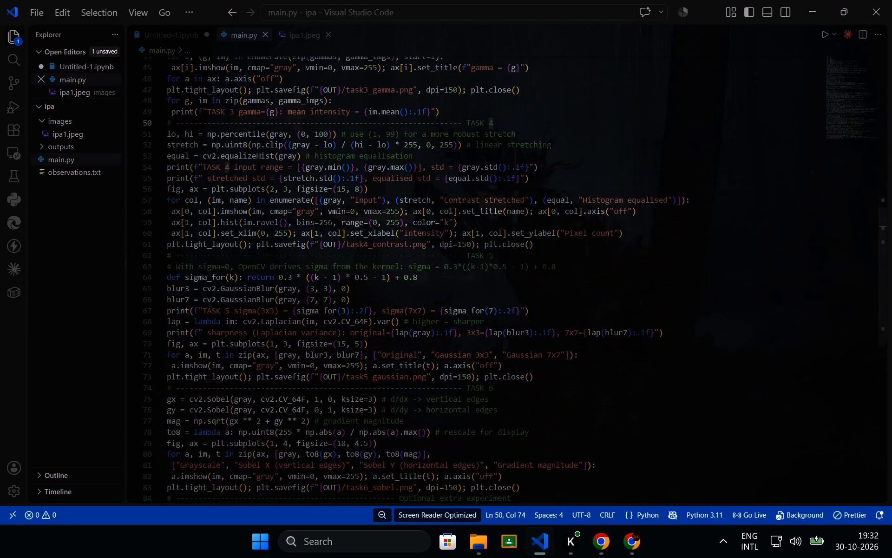
key("shift+super+s")
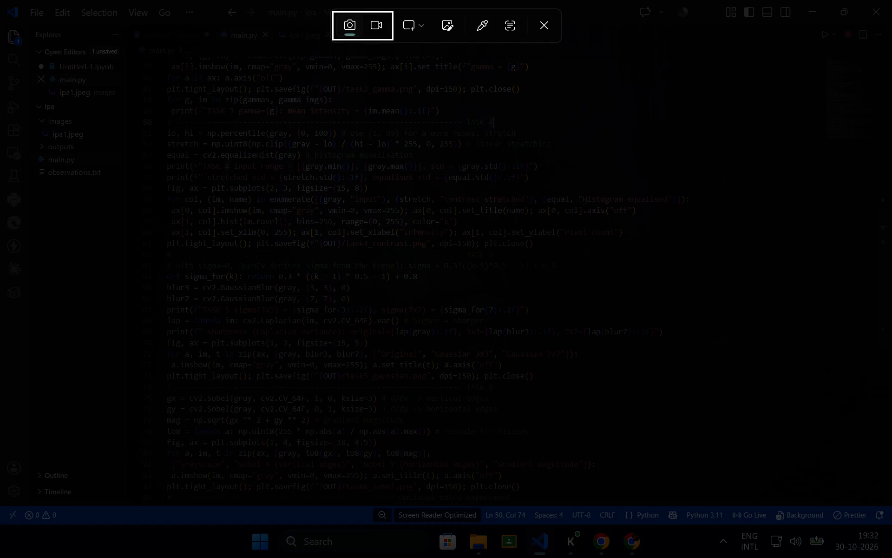
left_click_drag(141, 115, 696, 248)
scroll(265, 248, "right", 2)
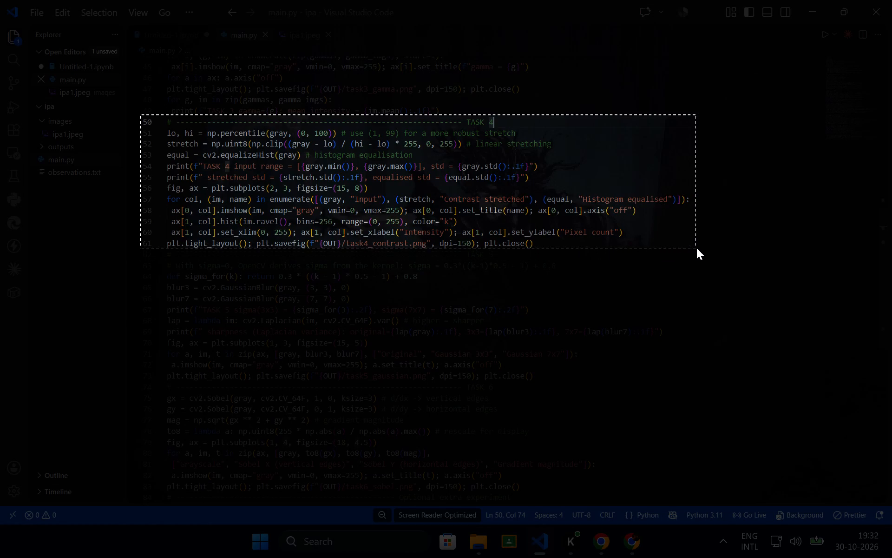
left_click_drag(696, 248, 693, 252)
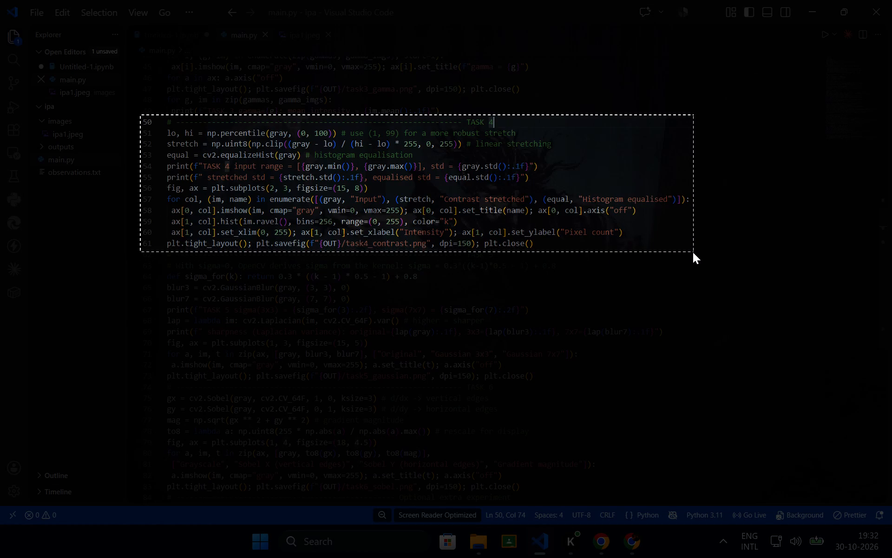
left_click_drag(693, 252, 693, 251)
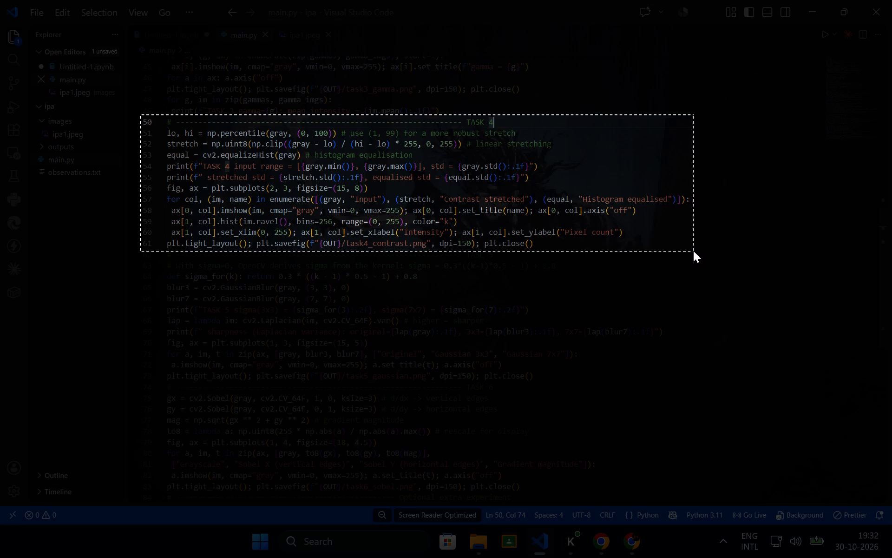
left_click_drag(693, 251, 691, 251)
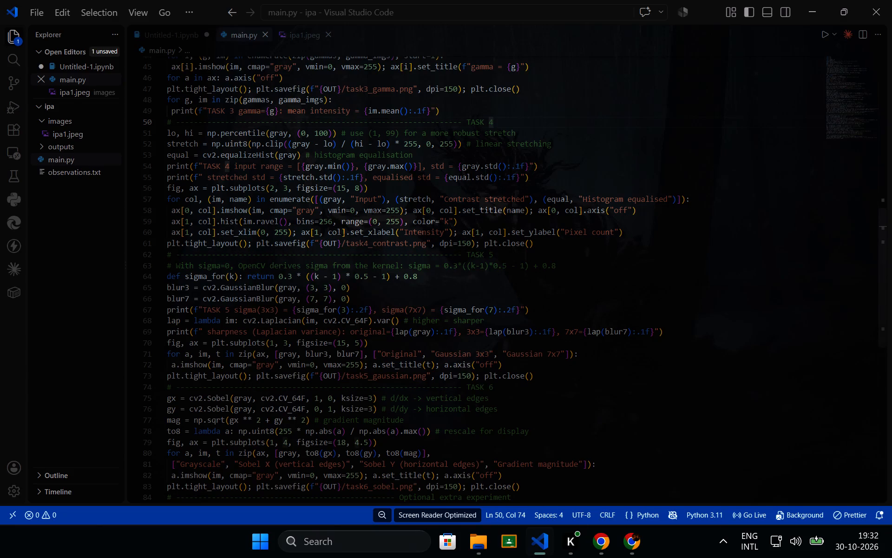
Back in Canva, paste the TASK 4 code on page 4, place it below the Observation paragraph and enlarge it to about the text width.
left_click(602, 557)
left_click(473, 311)
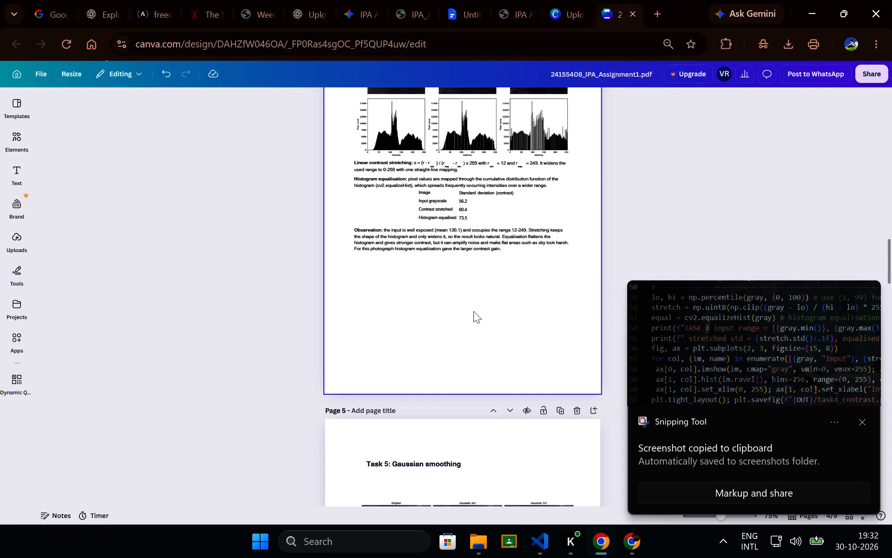
key("ctrl+v")
left_click(463, 205)
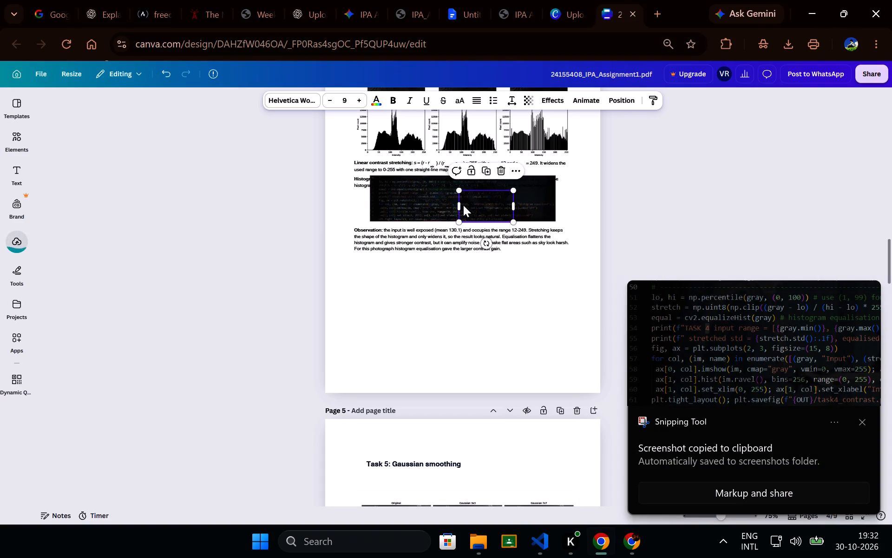
left_click_drag(382, 191, 370, 332)
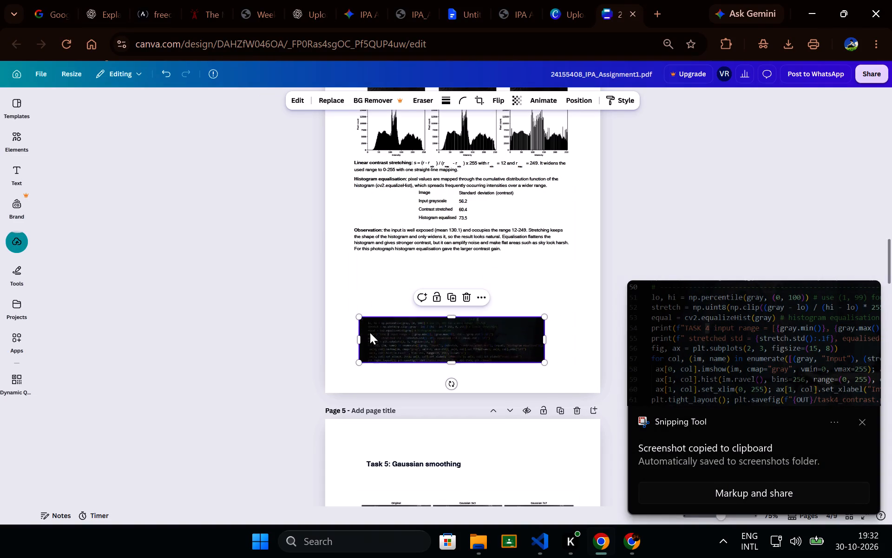
left_click_drag(544, 319, 558, 253)
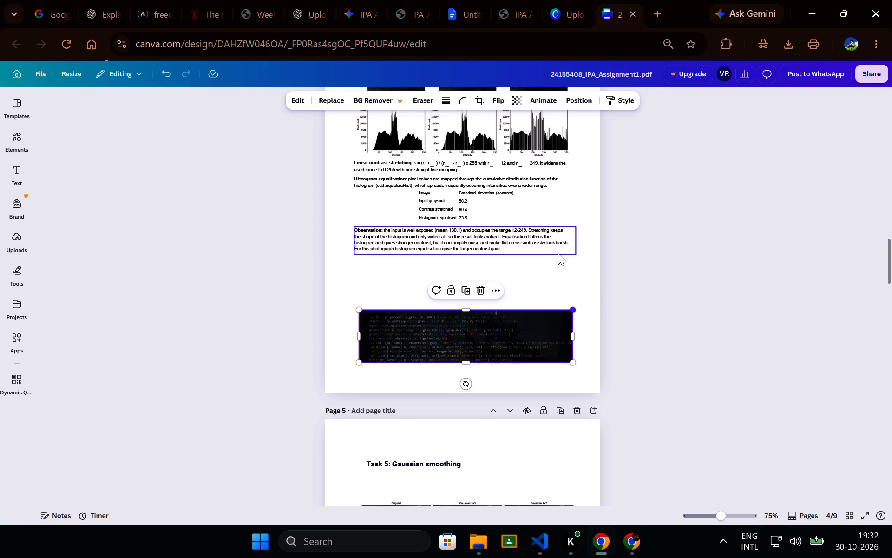
left_click_drag(466, 335, 460, 322)
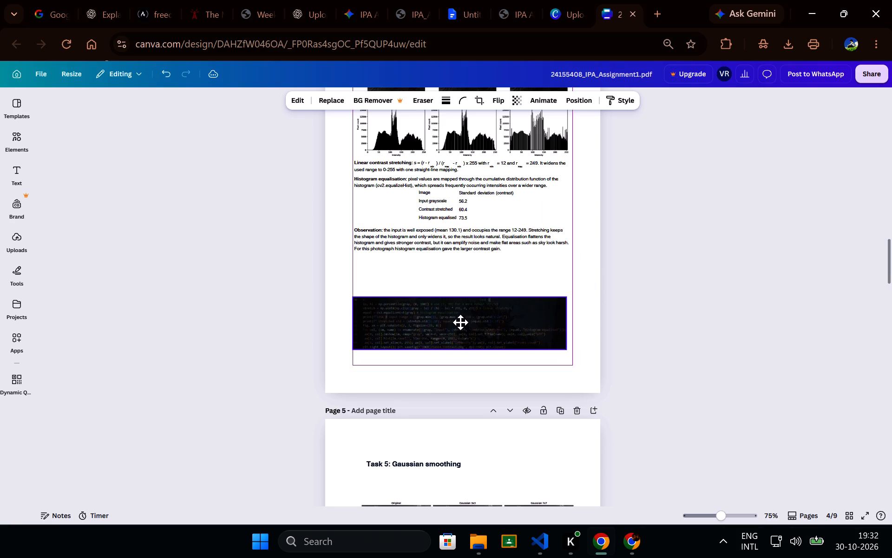
left_click_drag(460, 322, 460, 323)
left_click(670, 221)
Move the contrast and histogram results image on page 4 up slightly, closer to the "Task 4: Improving contrast" heading.
scroll(670, 221, "up", 2)
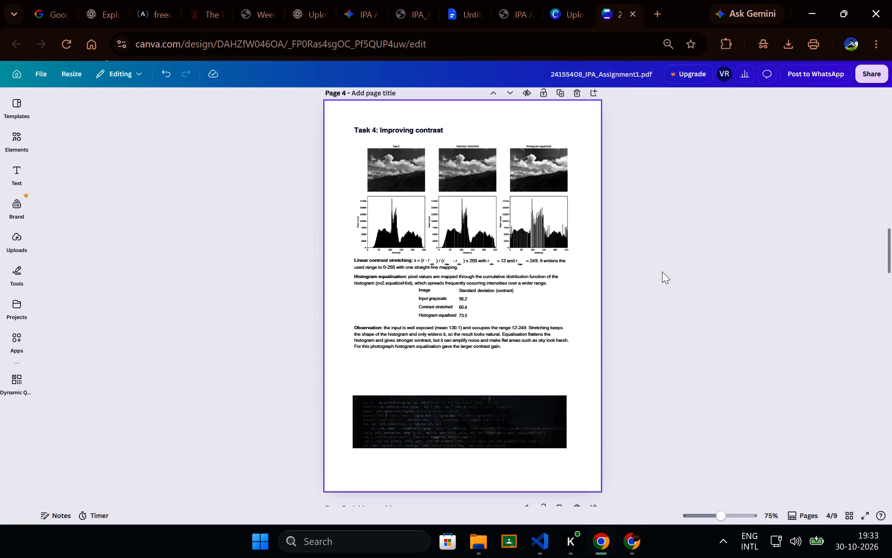
scroll(544, 180, "up", 1)
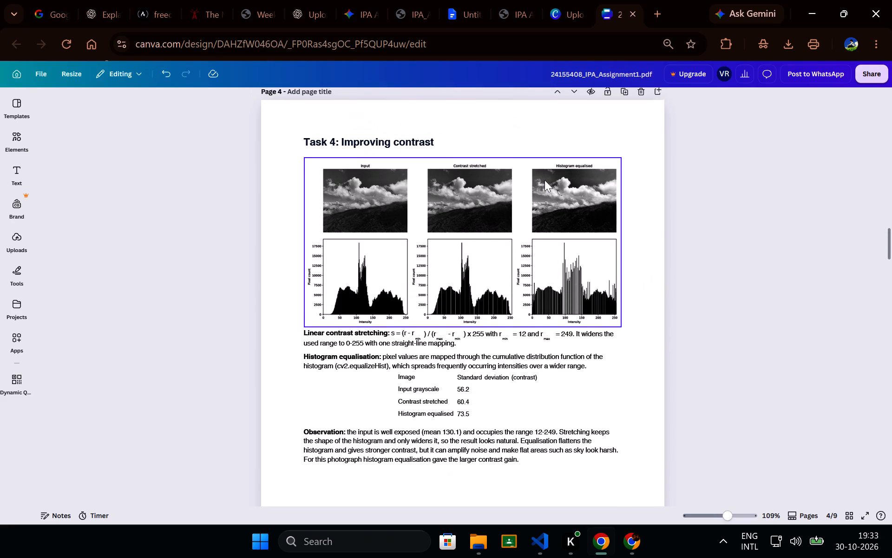
left_click_drag(537, 204, 537, 202)
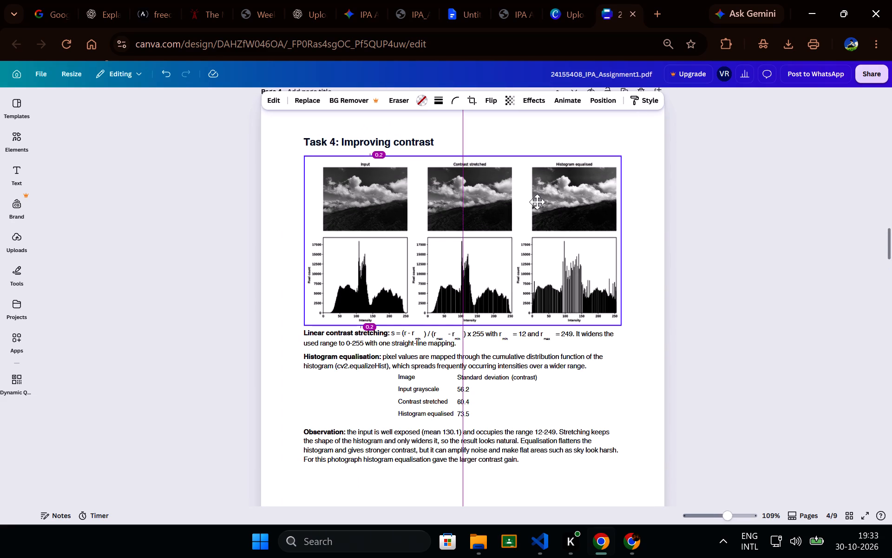
left_click_drag(537, 202, 537, 200)
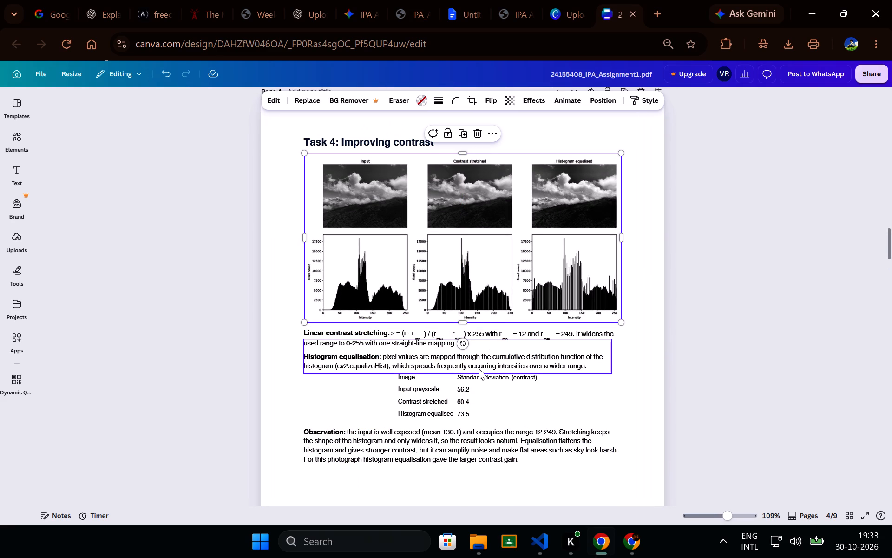
Move the Observation paragraph and both columns of the standard deviation table down on page 4, opening space below the Histogram equalisation text.
scroll(537, 389, "down", 1)
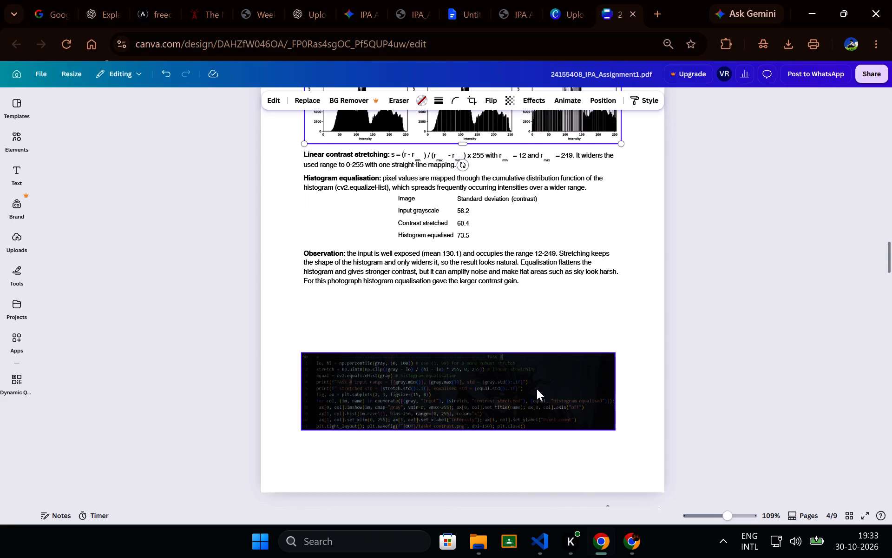
left_click_drag(518, 280, 518, 299)
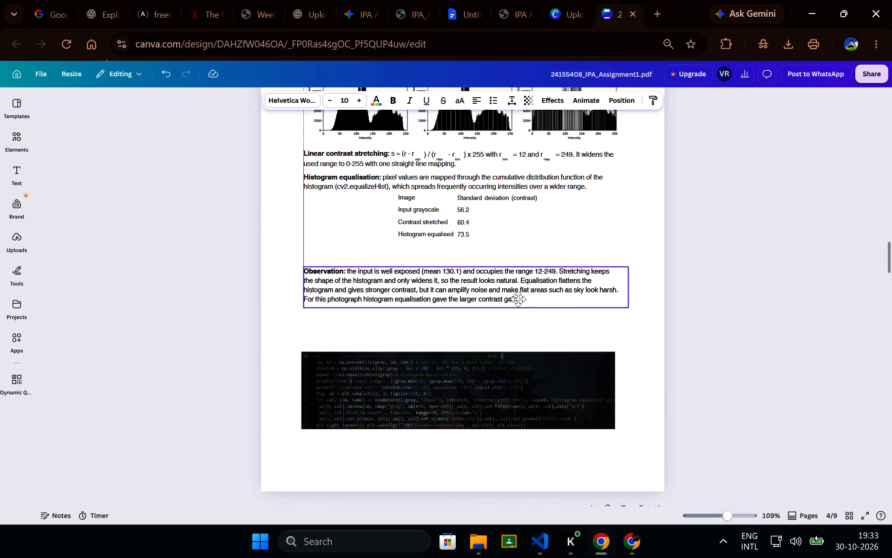
left_click_drag(518, 299, 518, 300)
left_click_drag(492, 221, 498, 233)
left_click_drag(429, 224, 433, 235)
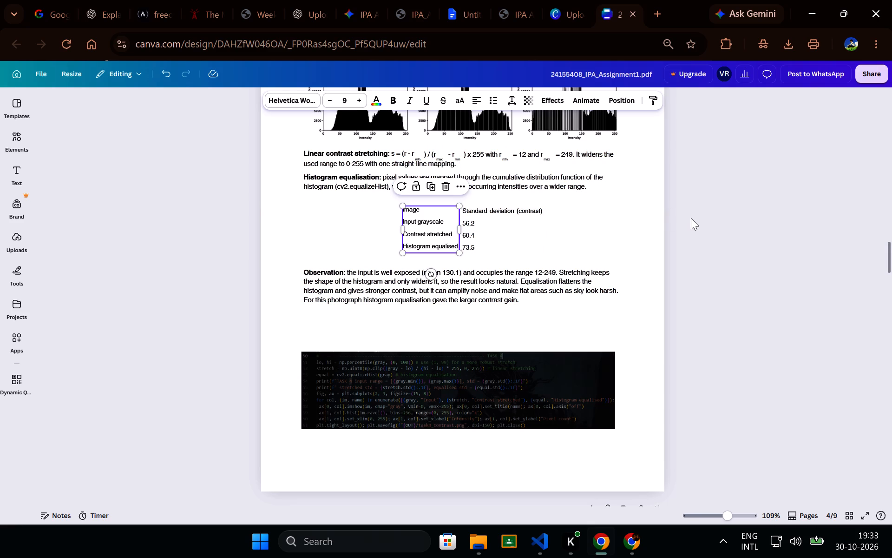
left_click(691, 218)
left_click(435, 235)
left_click(702, 213)
Move the Histogram equalisation text block on page 4 down slightly to separate it from the first Linear contrast stretching line.
scroll(702, 213, "up", 1)
left_click_drag(524, 235, 524, 236)
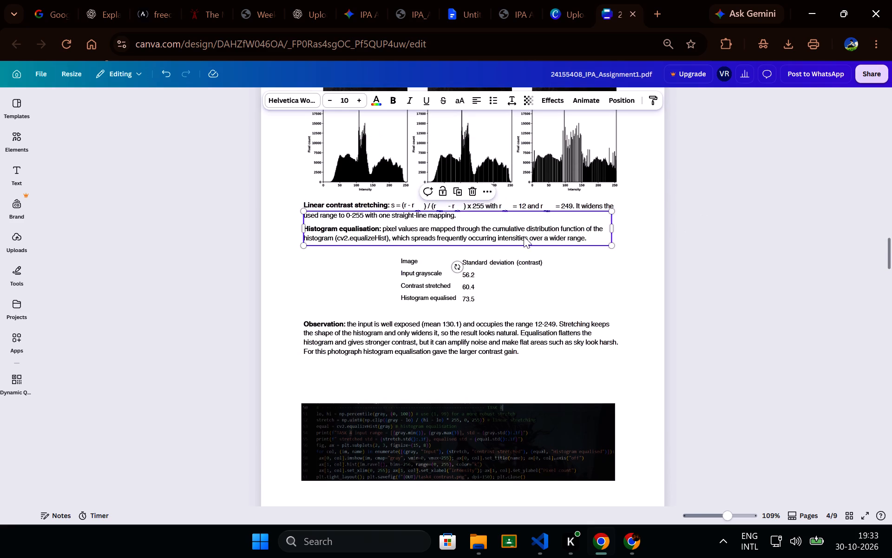
left_click_drag(524, 236, 522, 242)
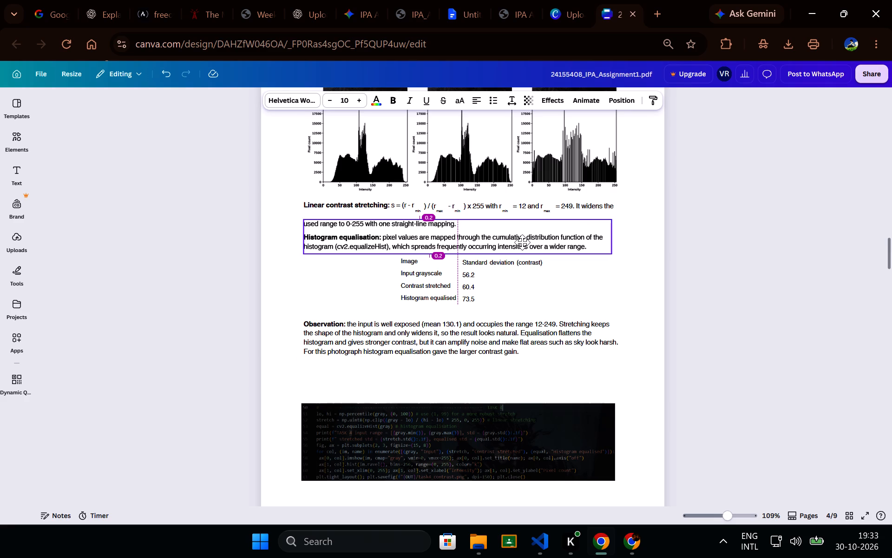
left_click_drag(522, 242, 524, 241)
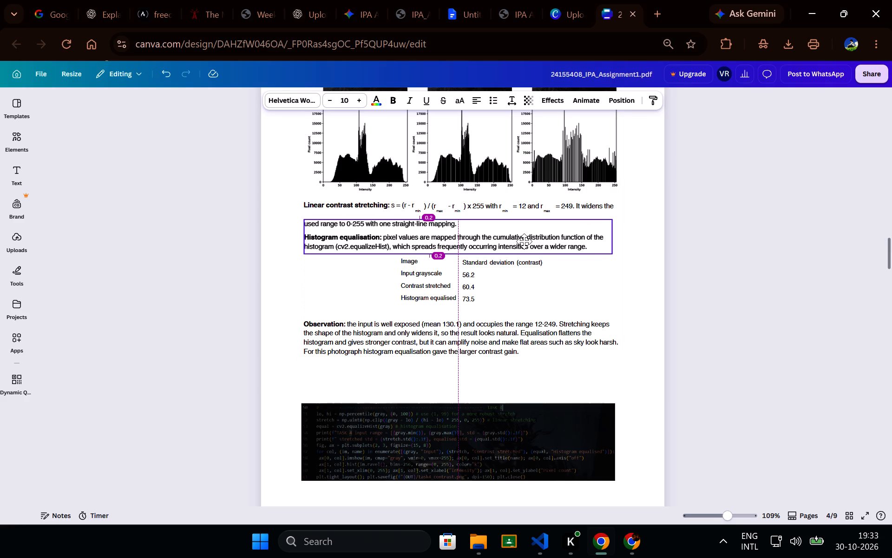
left_click_drag(524, 241, 523, 241)
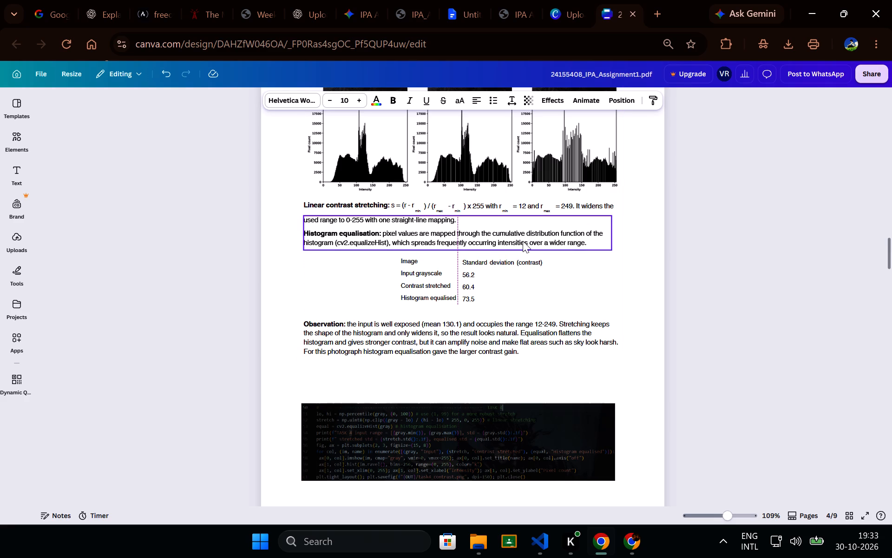
left_click(523, 241)
left_click(713, 247)
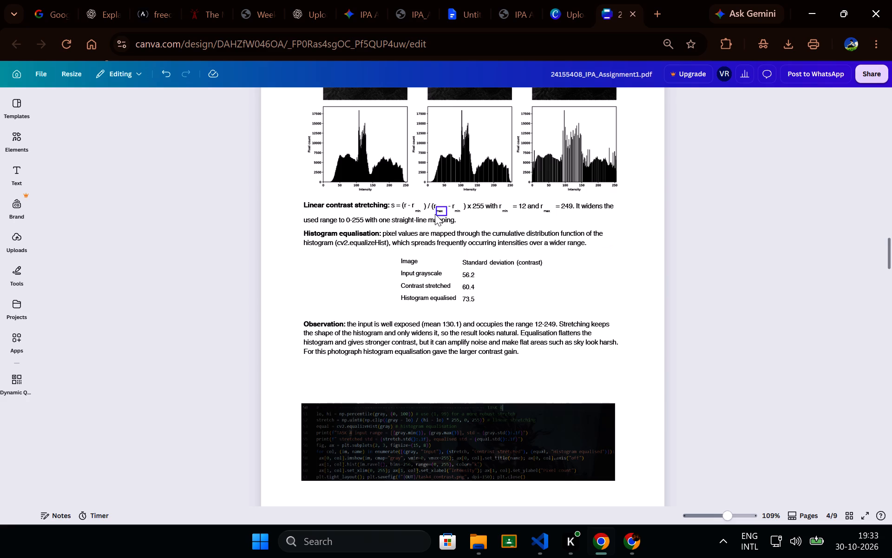
left_click(362, 202)
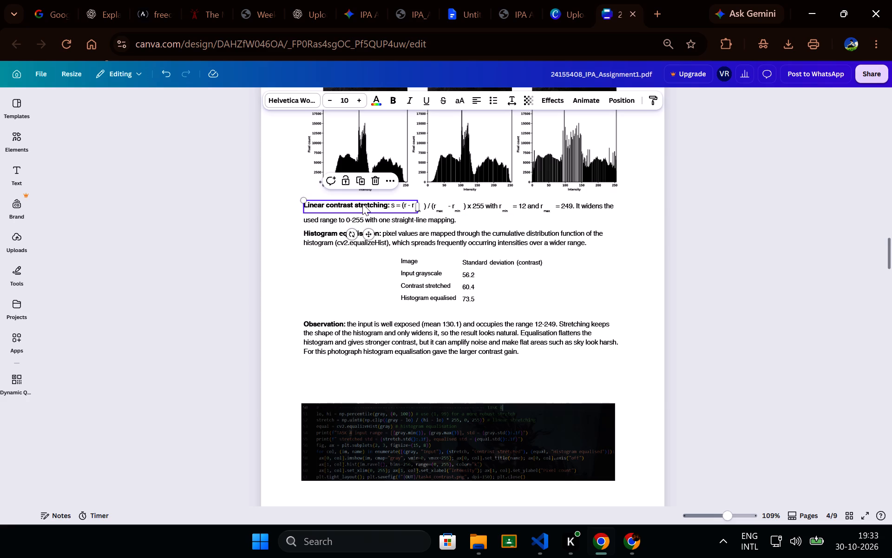
left_click(693, 187)
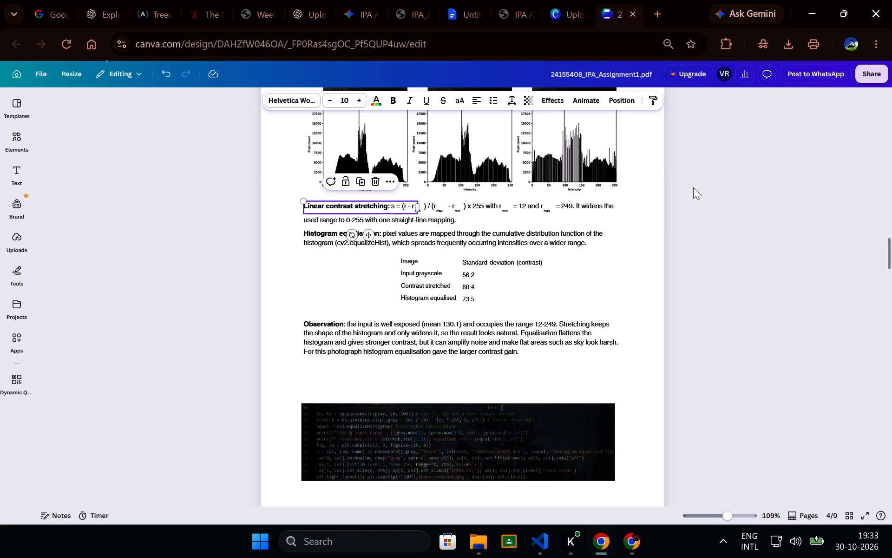
Move the TASK 4 code screenshot on page 4 up and slightly right, closer to the Observation paragraph.
scroll(693, 187, "up", 2)
scroll(693, 187, "down", 3)
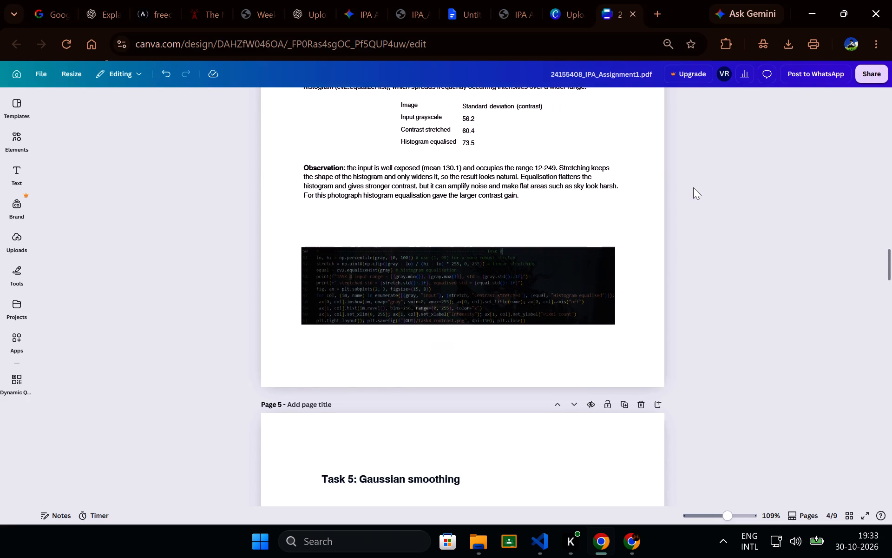
scroll(693, 187, "down", 2)
left_click_drag(548, 236, 554, 232)
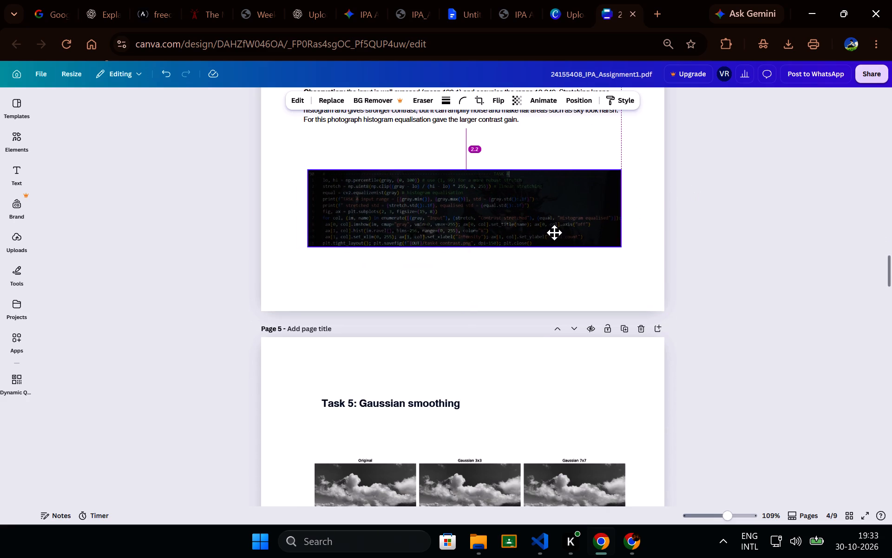
left_click_drag(554, 232, 556, 232)
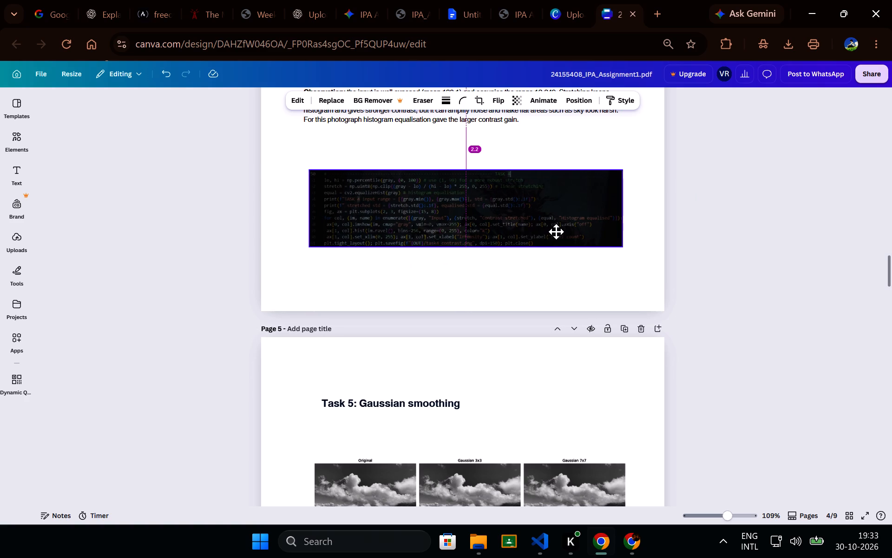
left_click_drag(556, 232, 555, 212)
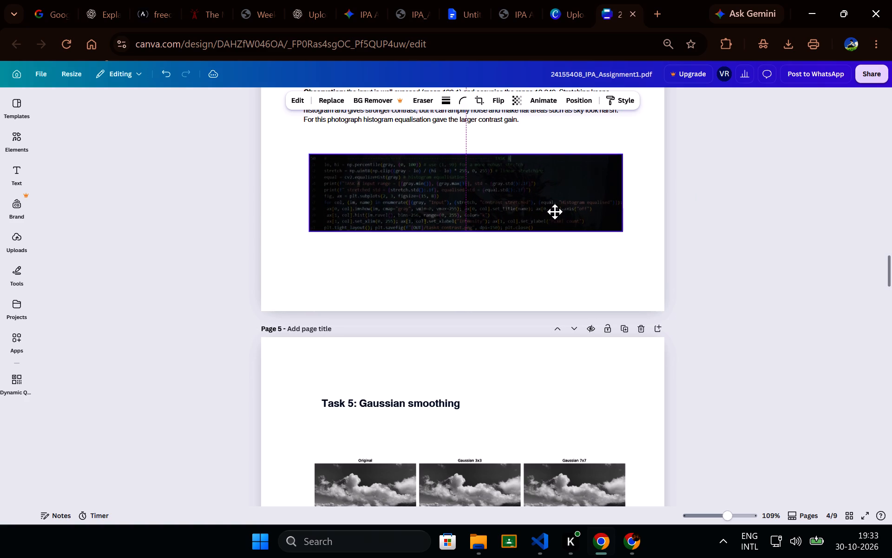
left_click_drag(555, 212, 556, 212)
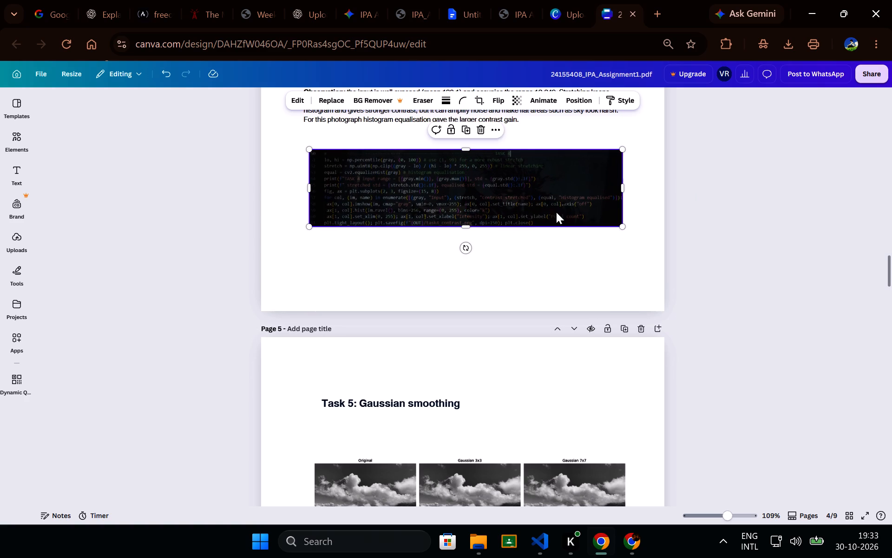
left_click(740, 178)
Move the Original, Gaussian 3x3 and Gaussian 7x7 image strip on page 5 up, closer to its heading.
scroll(740, 178, "up", 7)
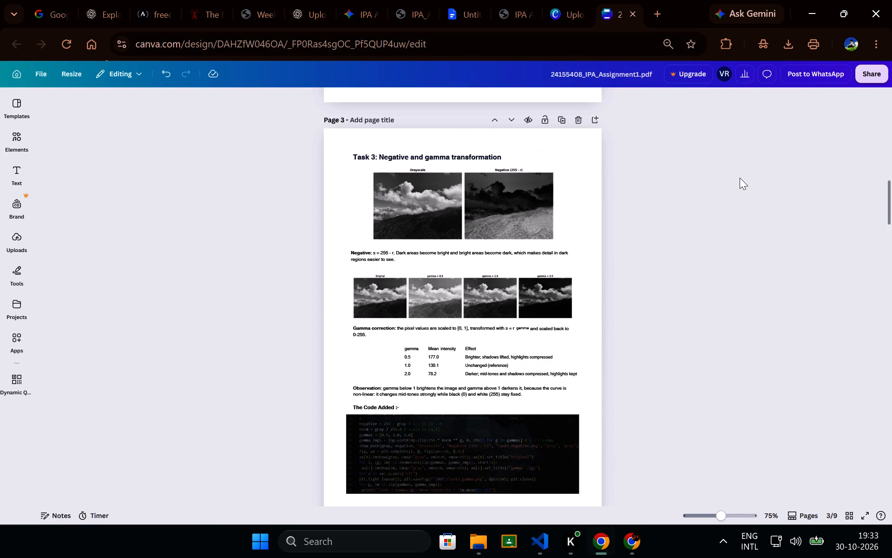
scroll(740, 178, "up", 9)
scroll(740, 178, "down", 3)
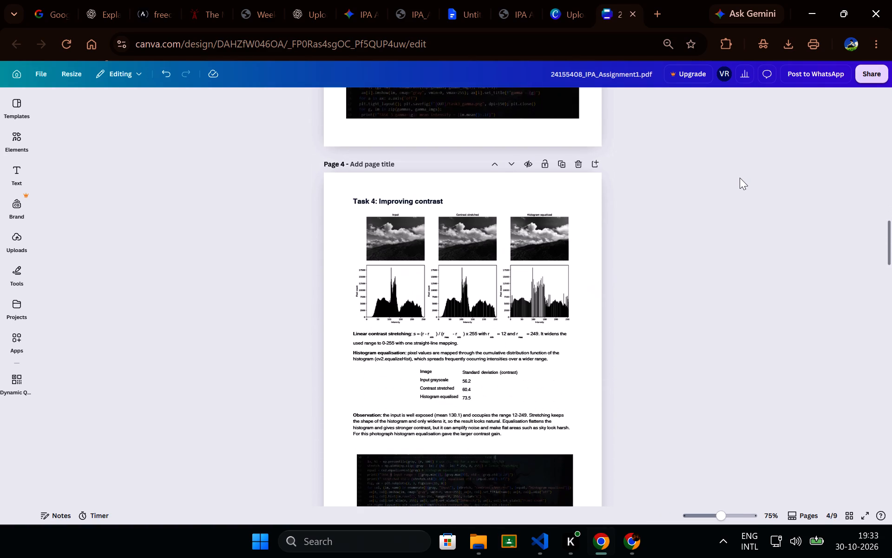
scroll(740, 178, "down", 5)
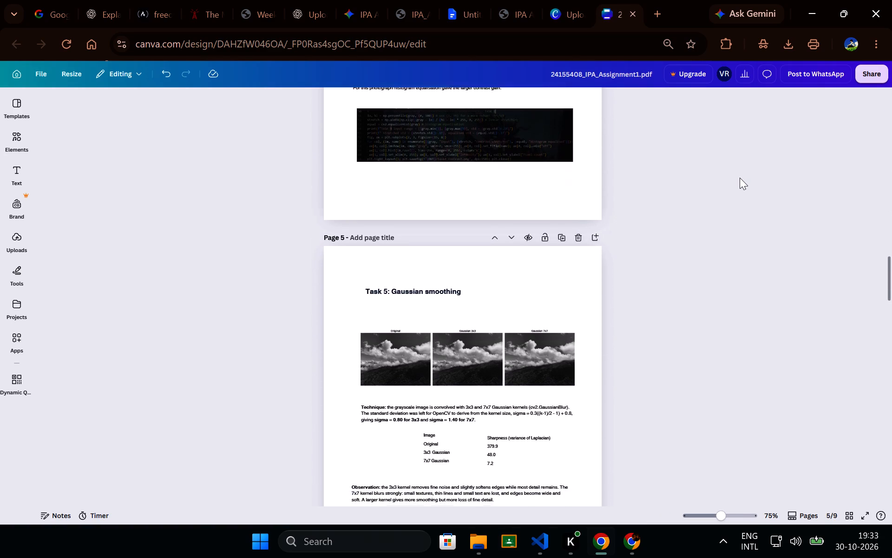
scroll(740, 178, "down", 1)
left_click_drag(540, 312, 543, 297)
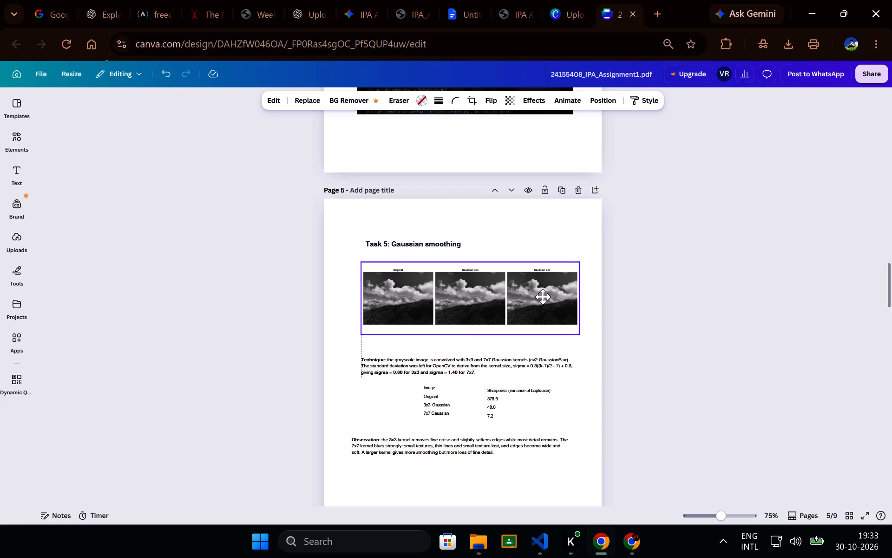
left_click_drag(543, 297, 544, 295)
Move the "Task 5: Gaussian smoothing" heading on page 5 up and left, lining it up with the Observation paragraph's left edge.
scroll(716, 233, "down", 1)
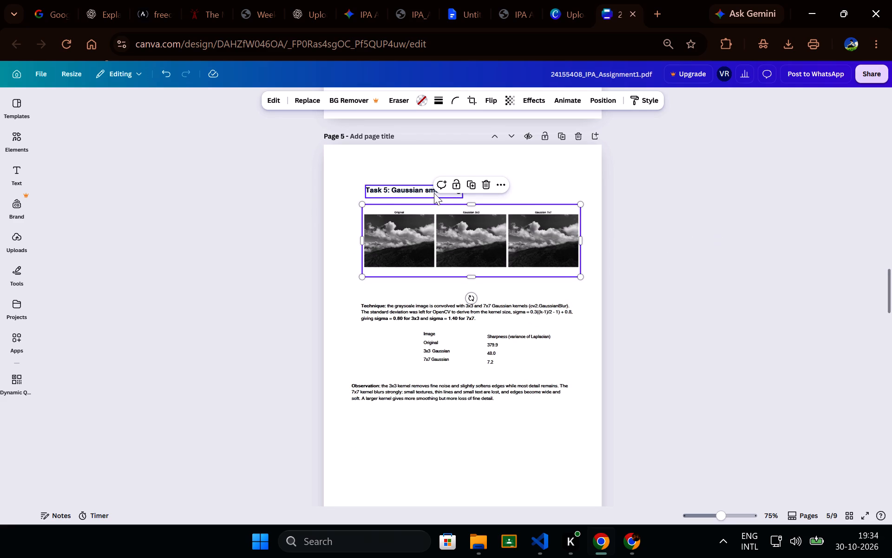
left_click_drag(433, 193, 419, 188)
left_click_drag(419, 188, 417, 187)
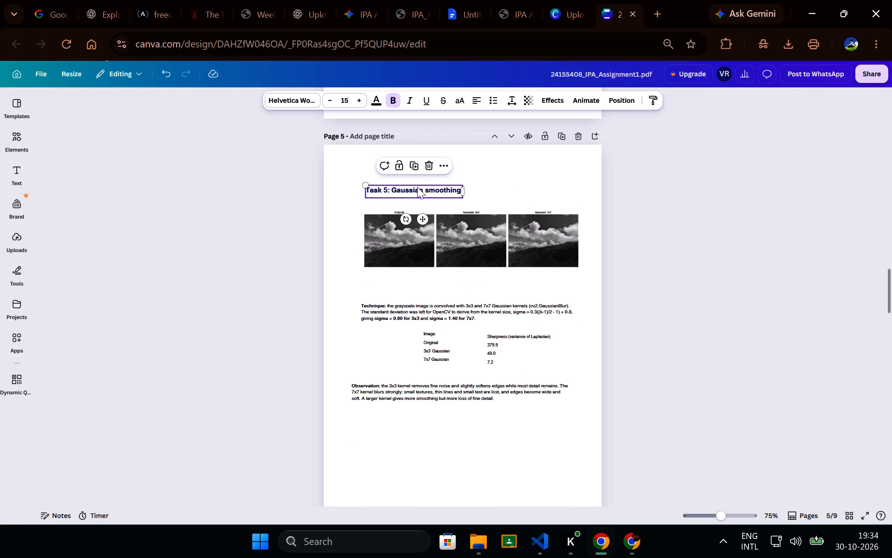
left_click_drag(417, 187, 407, 176)
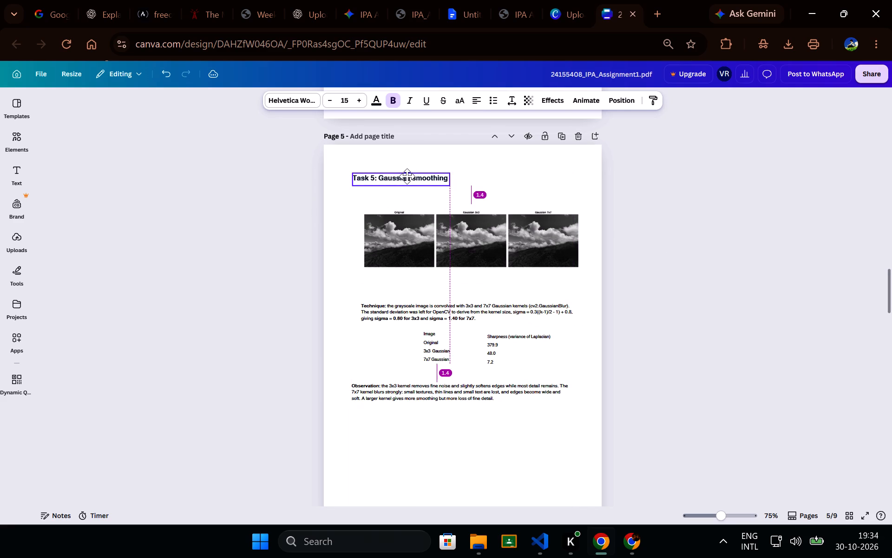
left_click_drag(407, 176, 413, 176)
scroll(413, 176, "up", 1)
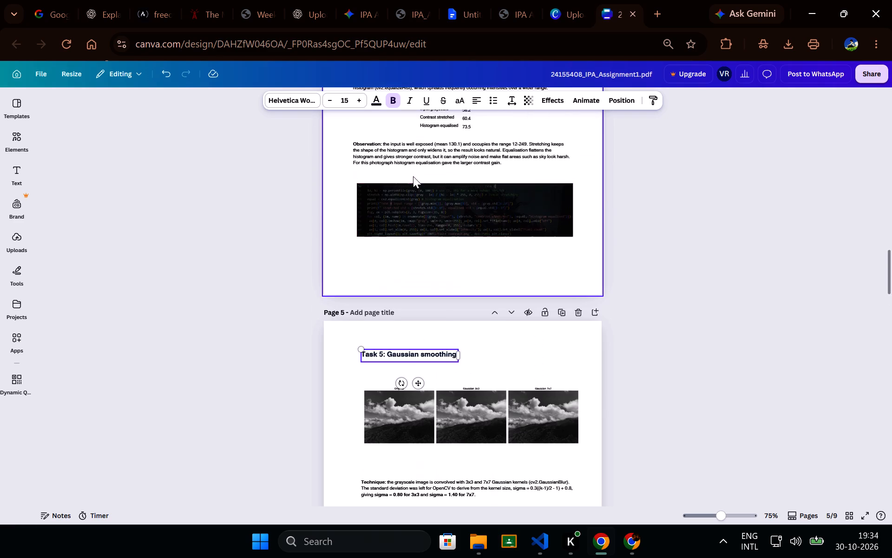
scroll(413, 176, "up", 2)
left_click_drag(381, 359, 381, 367)
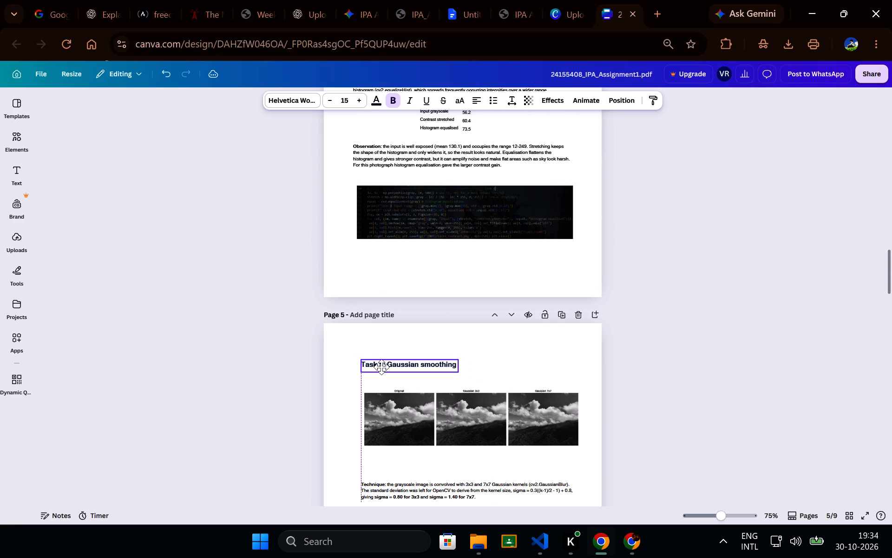
left_click_drag(381, 367, 374, 358)
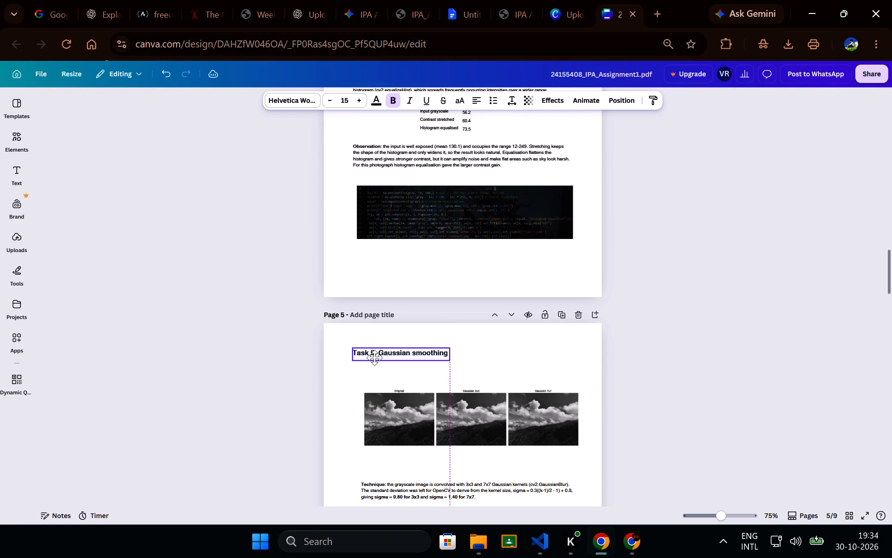
left_click_drag(374, 358, 374, 358)
Shift the Gaussian comparison image strip on page 5 left and up, just below the heading and aligned with its left edge.
scroll(374, 358, "down", 1)
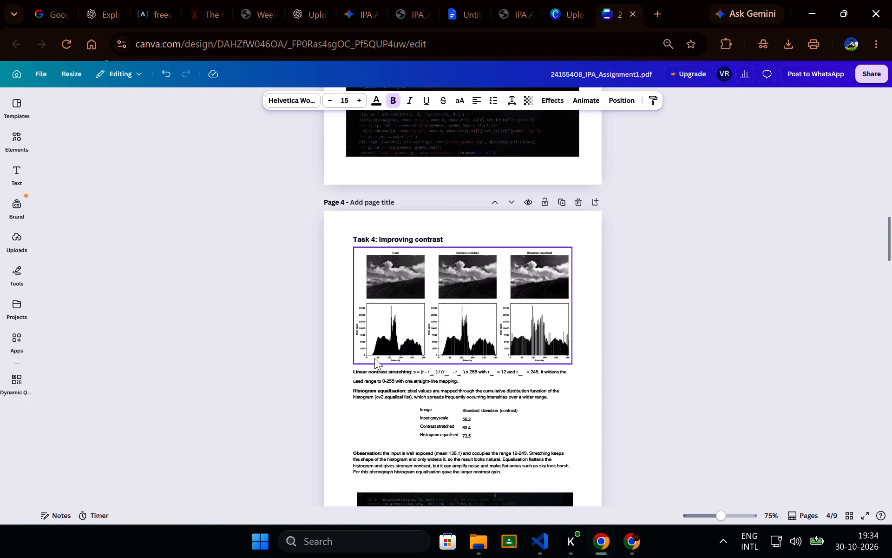
scroll(374, 358, "down", 1)
left_click_drag(476, 361, 476, 359)
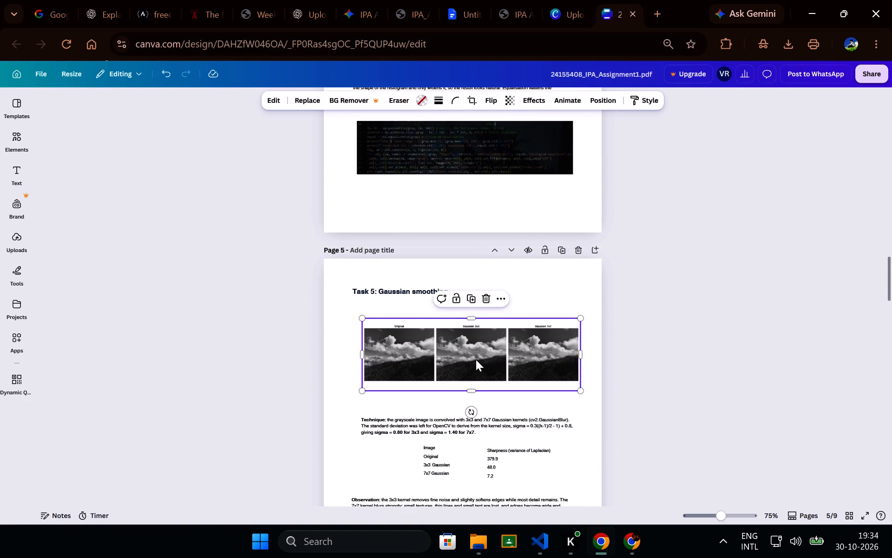
left_click_drag(476, 359, 473, 358)
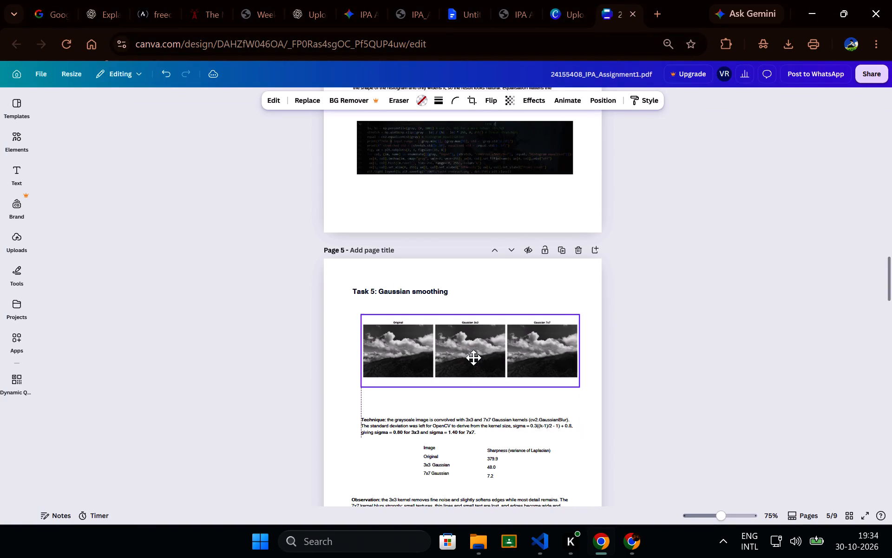
left_click_drag(473, 358, 472, 358)
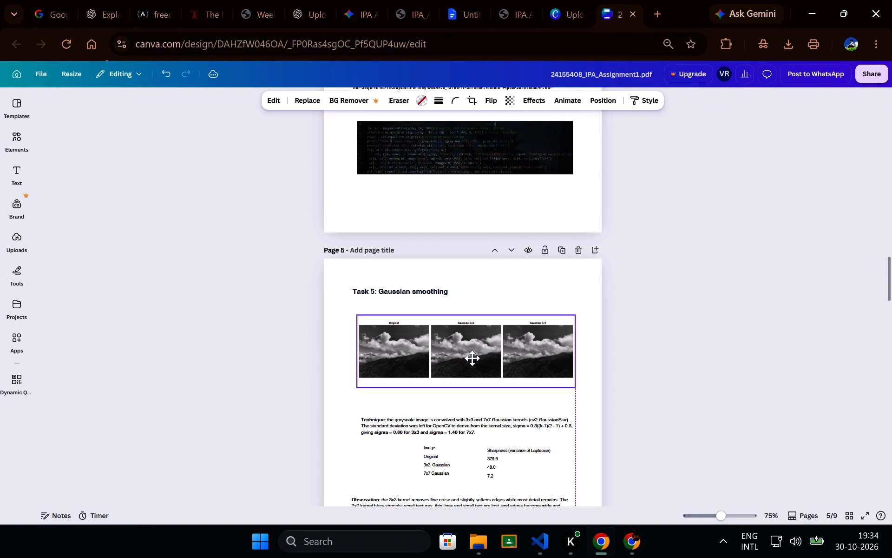
left_click_drag(472, 358, 476, 301)
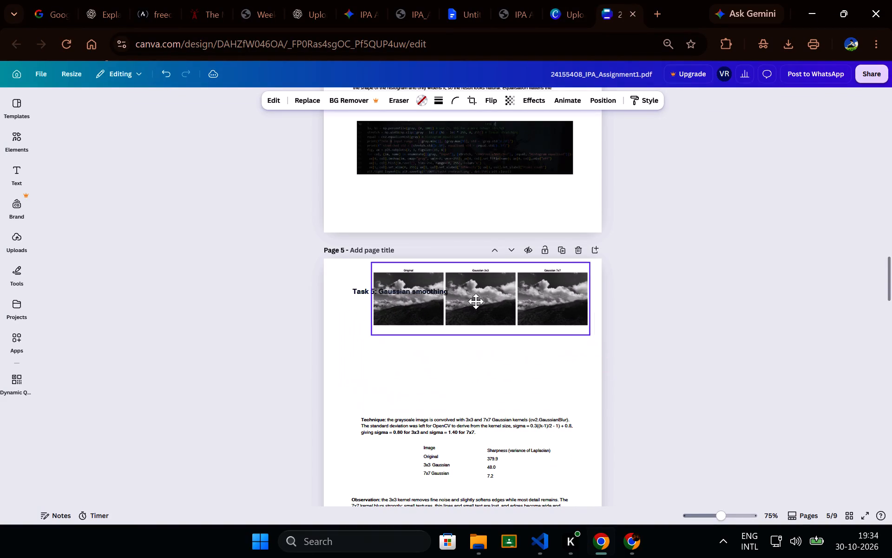
left_click_drag(476, 301, 464, 299)
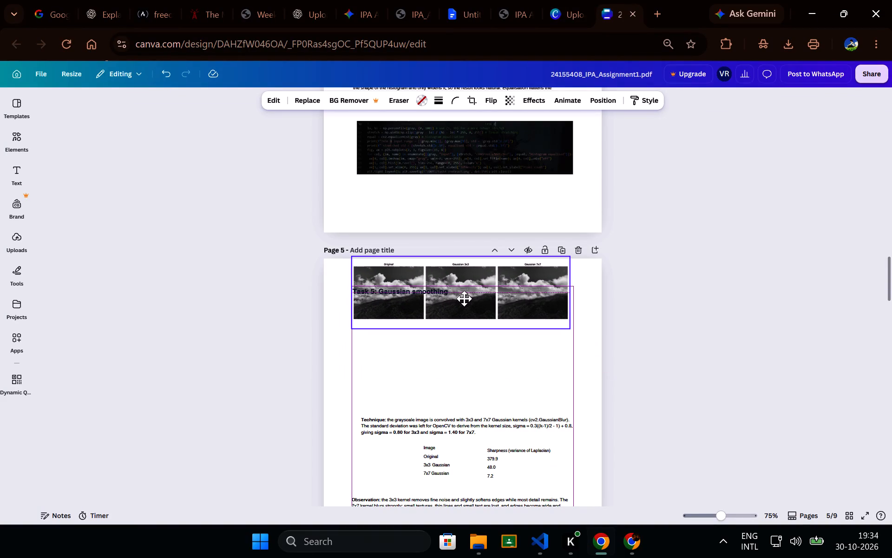
left_click_drag(464, 299, 468, 298)
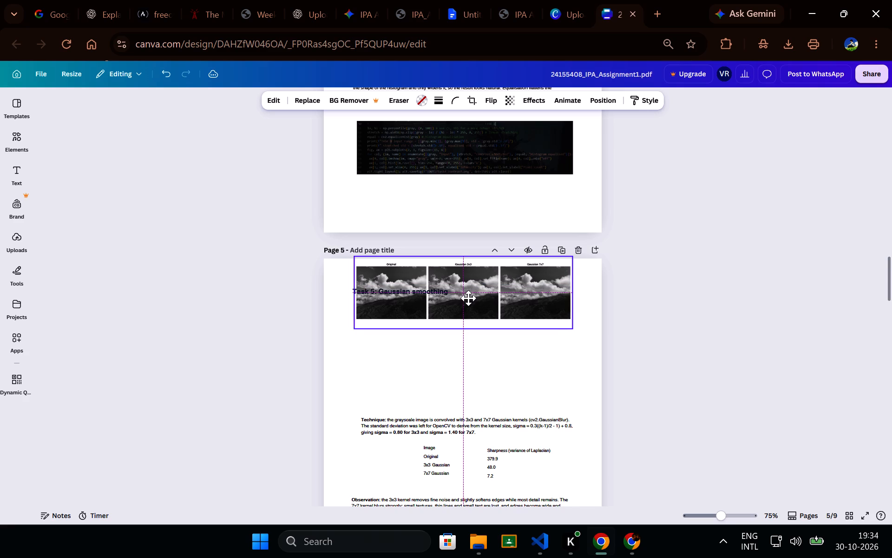
left_click_drag(468, 298, 468, 327)
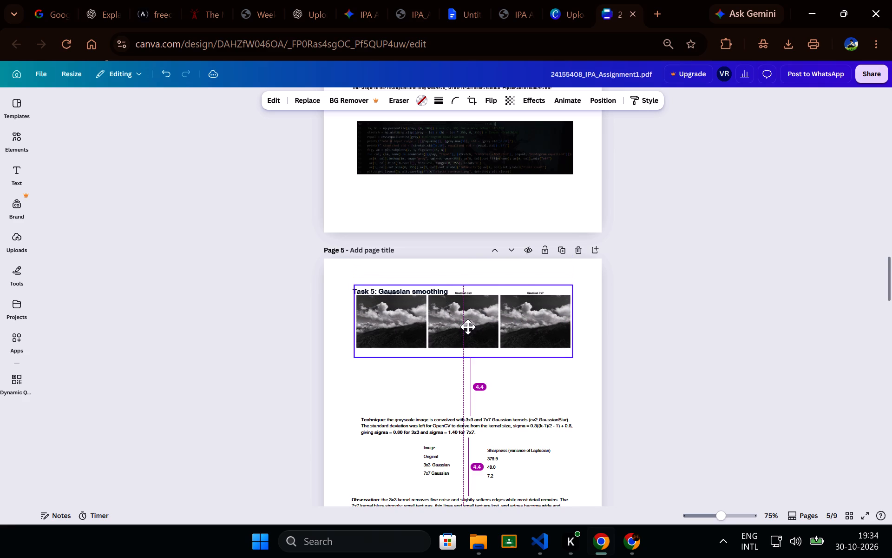
left_click_drag(468, 327, 466, 332)
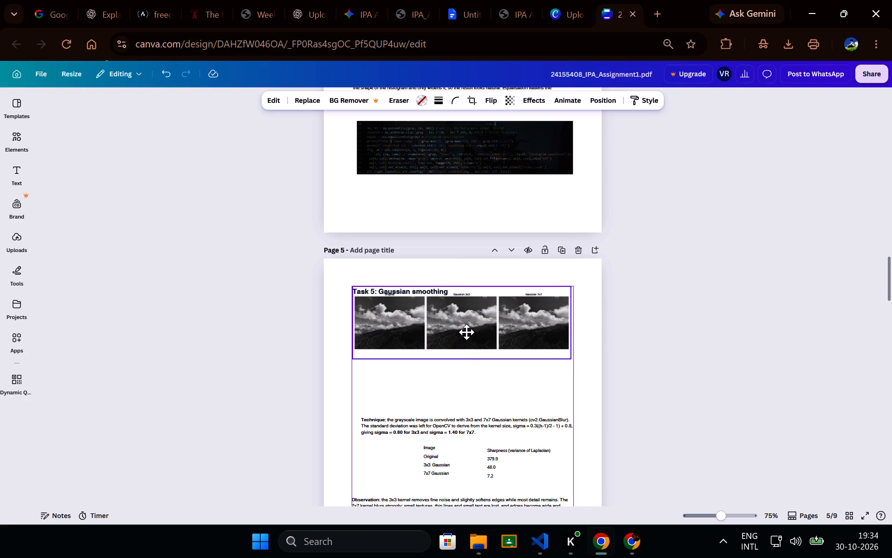
left_click_drag(466, 332, 468, 331)
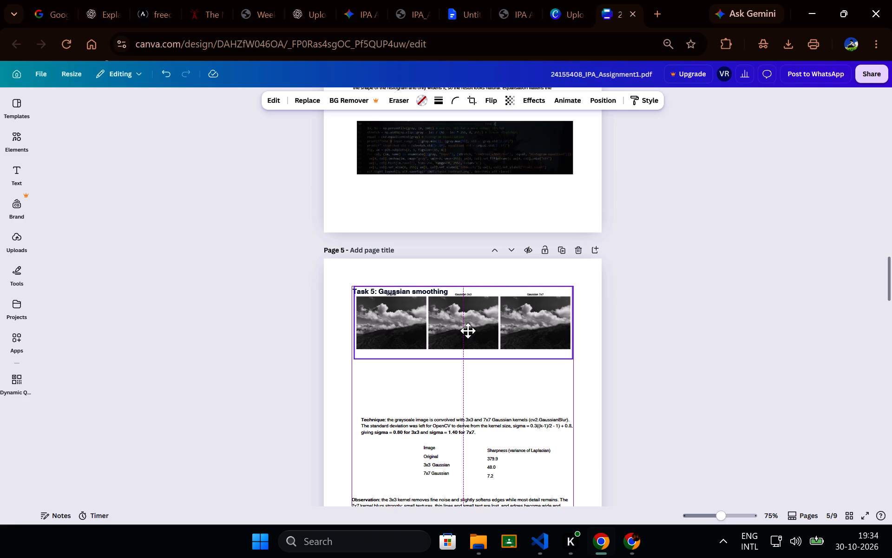
left_click_drag(468, 331, 466, 350)
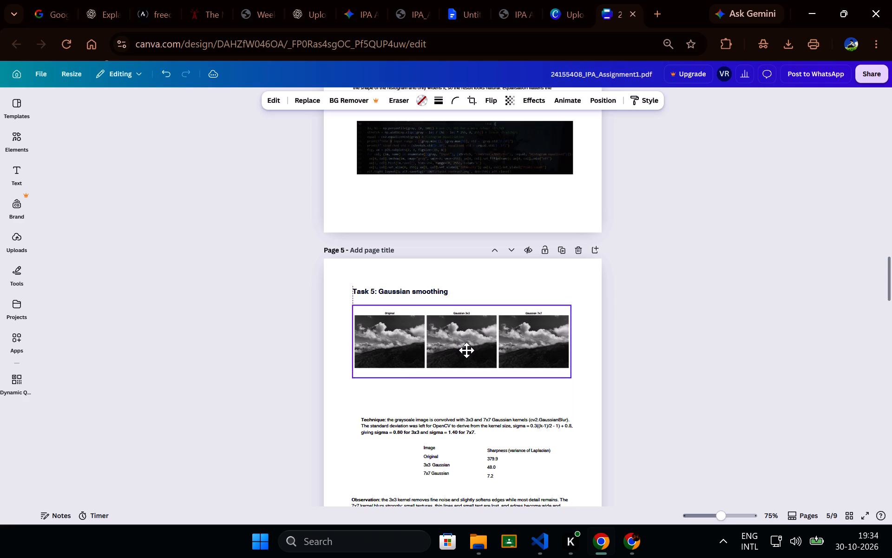
left_click_drag(466, 350, 468, 348)
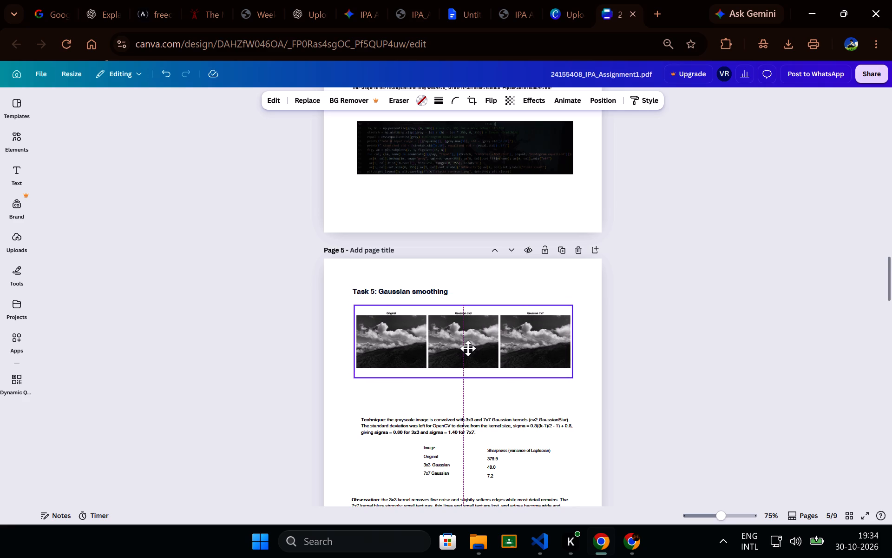
left_click_drag(468, 348, 466, 347)
Move the Technique paragraph on page 5 up and left, just below the Gaussian comparison images.
scroll(610, 334, "down", 1)
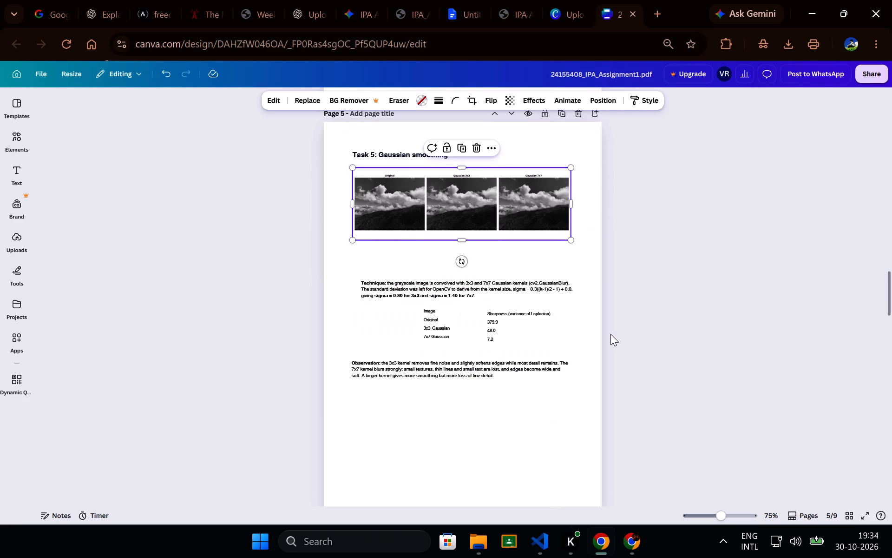
left_click_drag(501, 292, 494, 263)
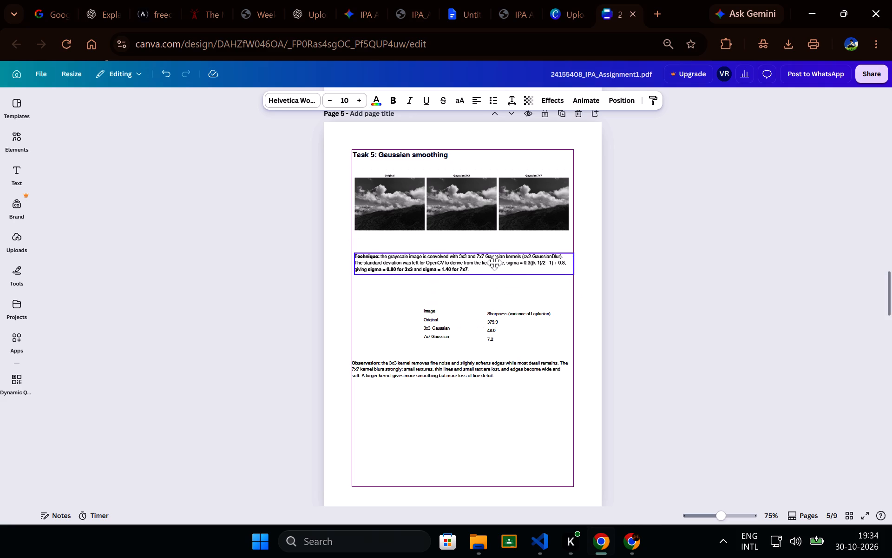
left_click_drag(494, 263, 493, 263)
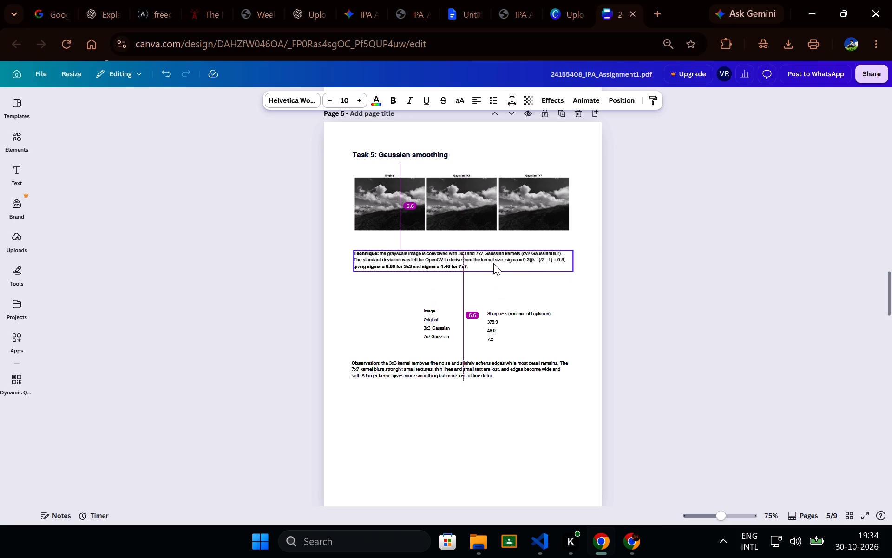
Move both columns of the sharpness table on page 5 up below the Technique paragraph, with their rows level and closer together.
left_click_drag(439, 331, 442, 307)
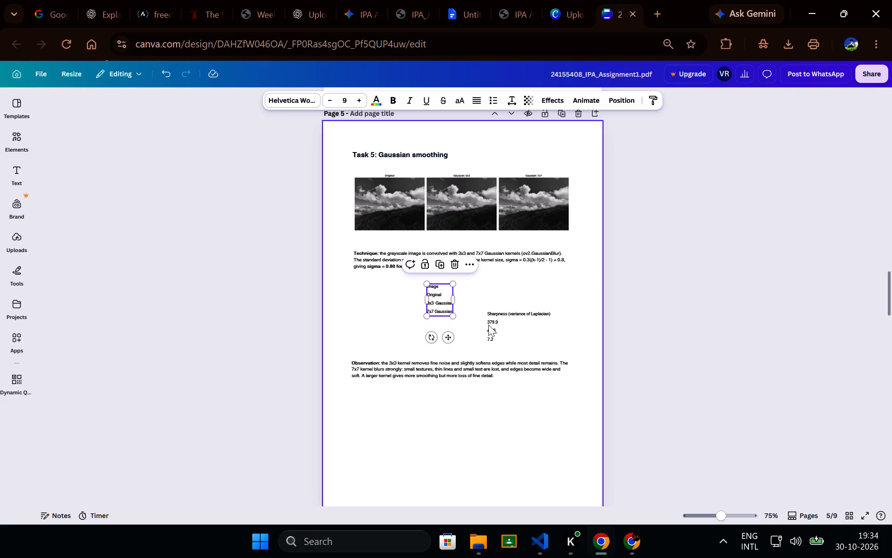
left_click_drag(499, 325, 480, 296)
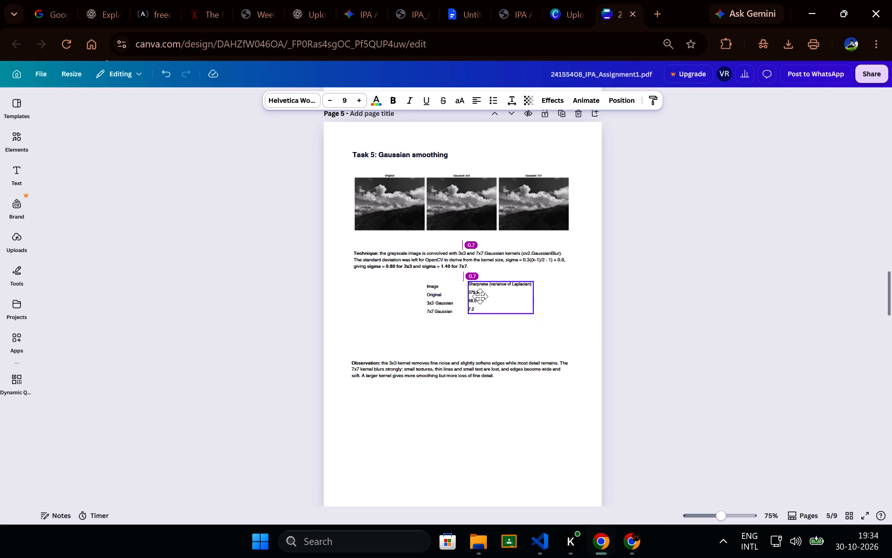
left_click_drag(480, 296, 473, 297)
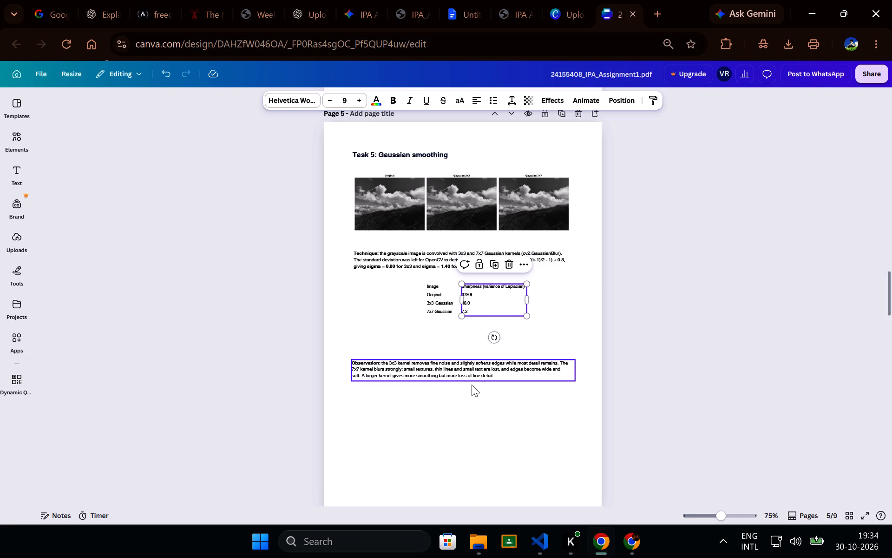
Move the Observation paragraph on page 5 up to just below the sharpness table, left-aligned with the Task 5 heading.
left_click_drag(475, 373, 477, 337)
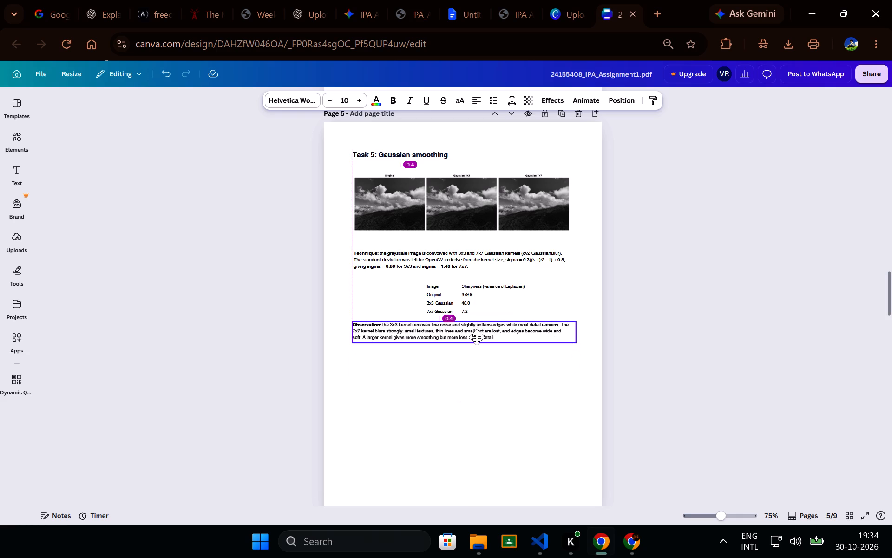
left_click_drag(477, 337, 474, 343)
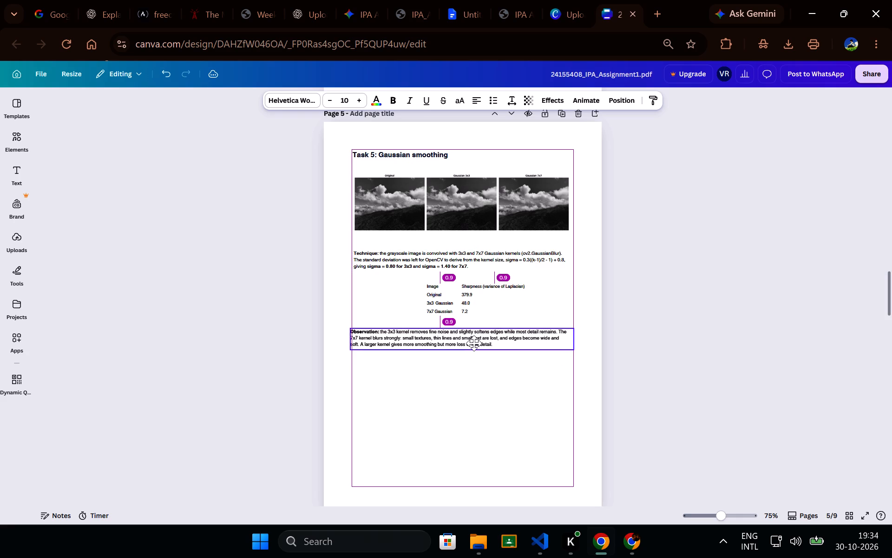
left_click_drag(474, 343, 477, 343)
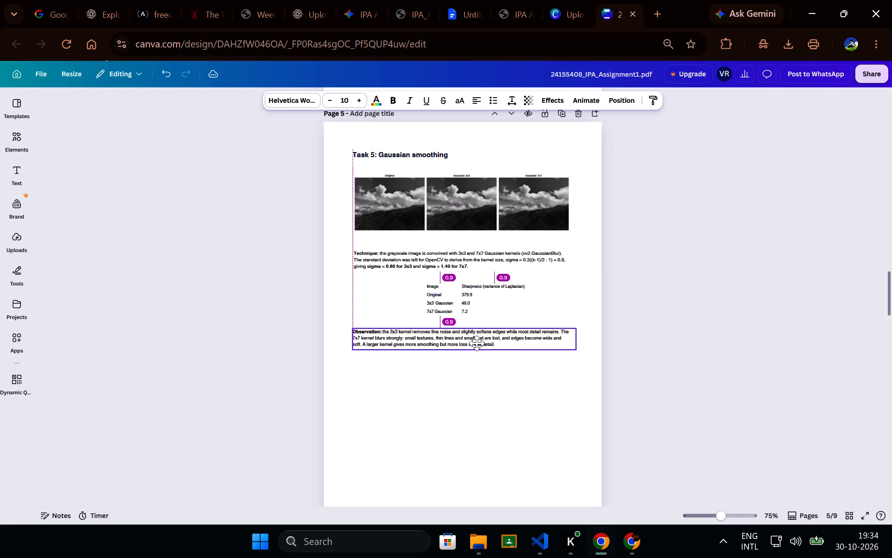
left_click_drag(477, 343, 476, 343)
left_click(680, 337)
Switch to VS Code and capture a screenshot of the Task 5 code in main.py, lines 62 to 73.
scroll(680, 337, "down", 1)
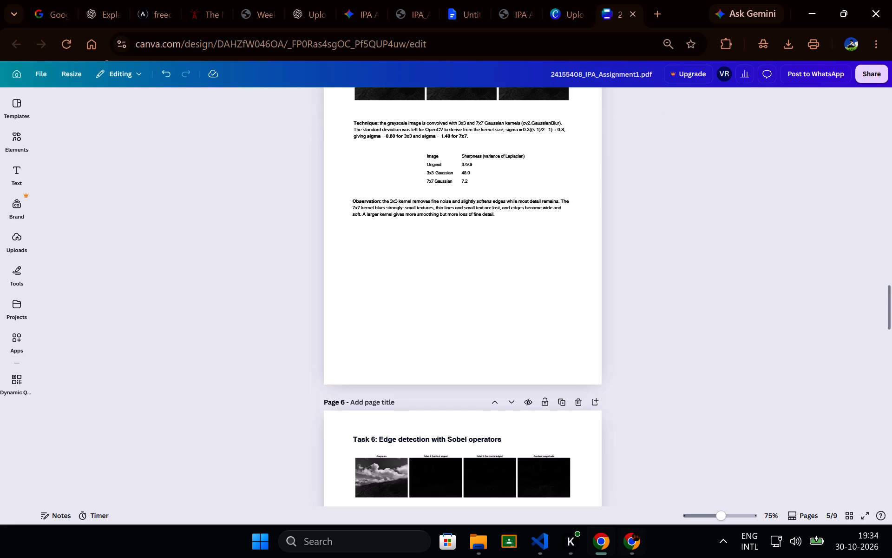
left_click(535, 531)
scroll(557, 285, "down", 1)
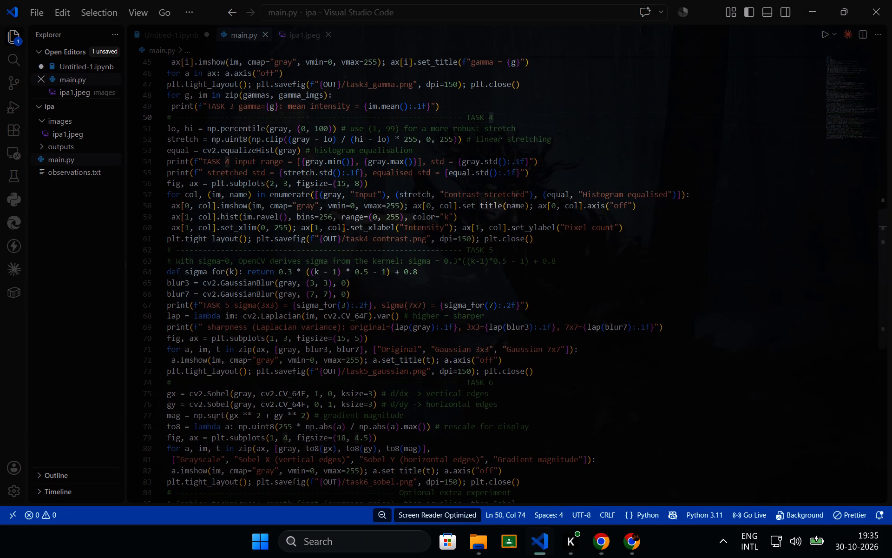
scroll(557, 285, "down", 1)
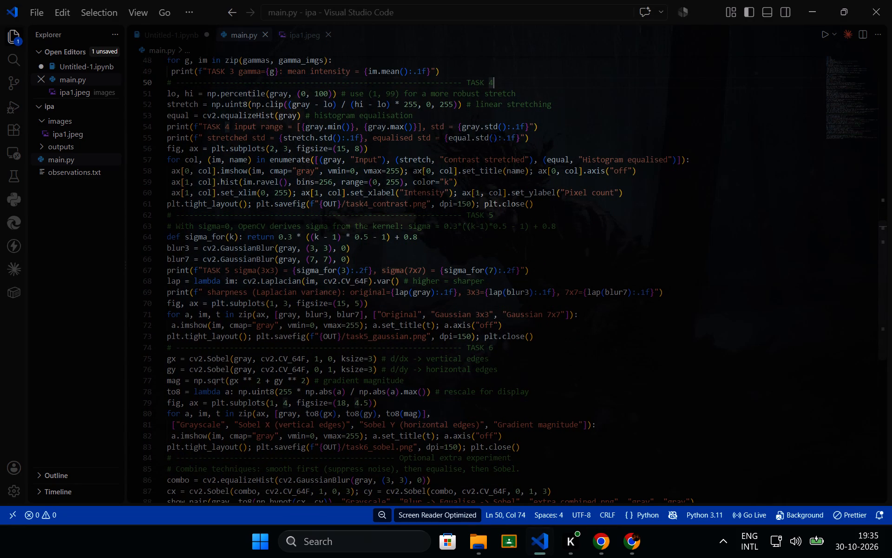
key("ctrl+minus")
key("shift+super+s")
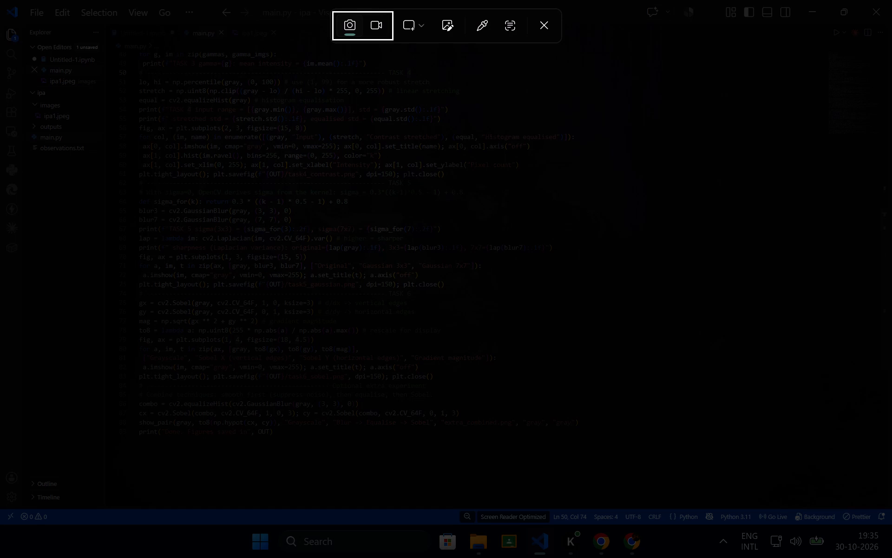
left_click_drag(117, 178, 217, 264)
scroll(210, 258, "up", 1)
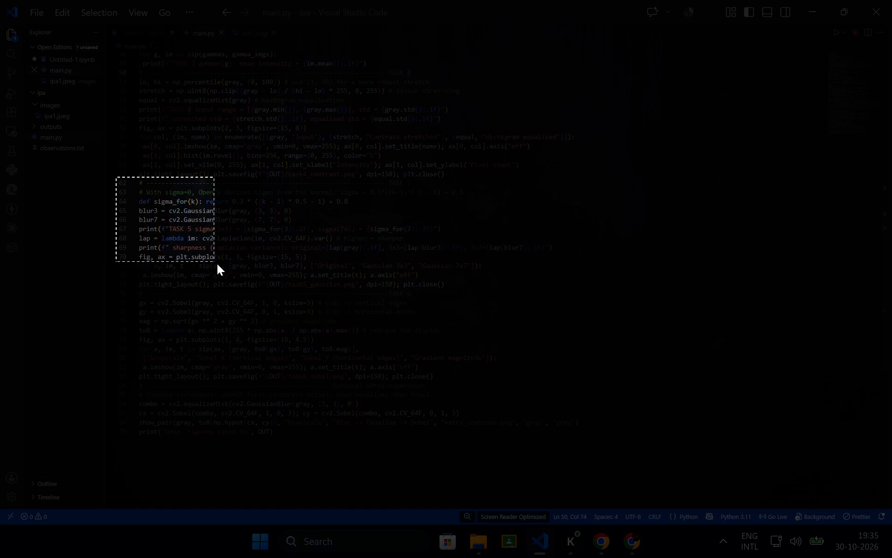
scroll(217, 264, "up", 1)
left_click_drag(217, 264, 557, 290)
scroll(276, 293, "right", 1)
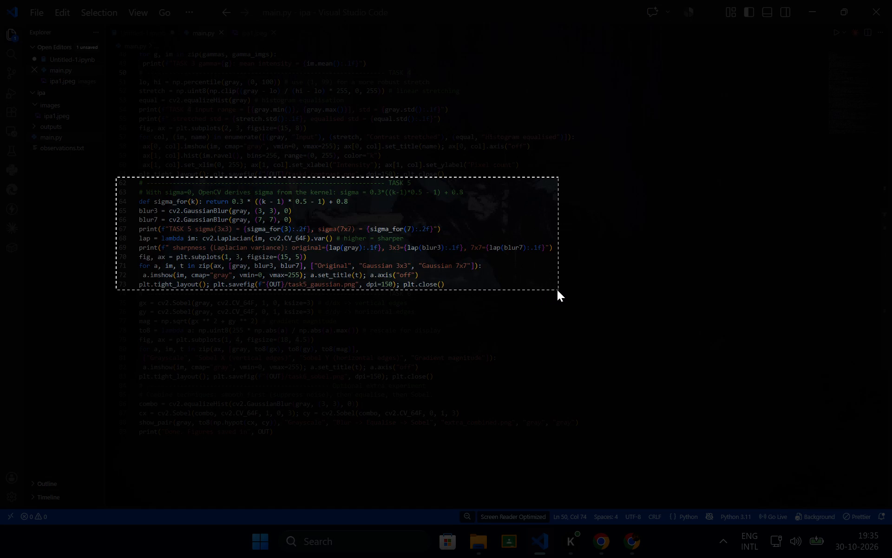
left_click_drag(557, 290, 555, 290)
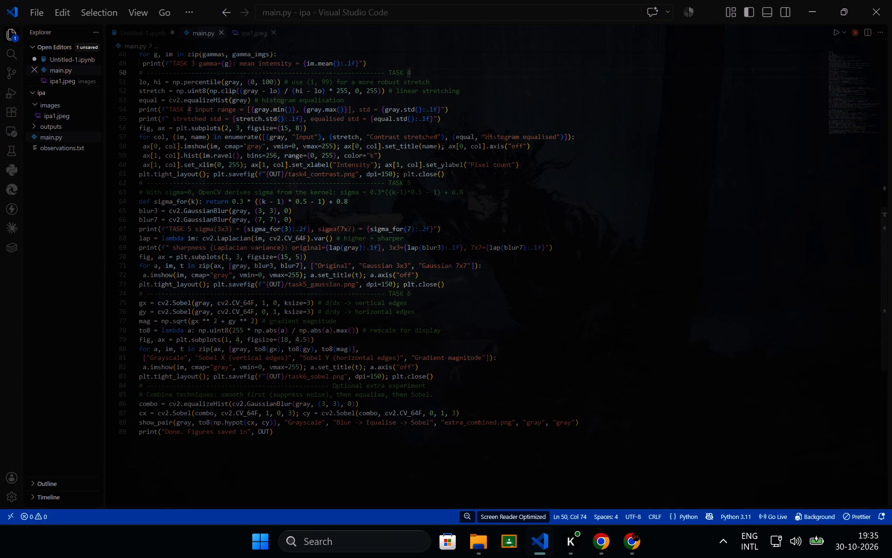
Switch to Canva, paste the Task 5 code screenshot below the Observation paragraph on page 5, and enlarge it to about 16.6 wide, spanning the text margins.
left_click(609, 537)
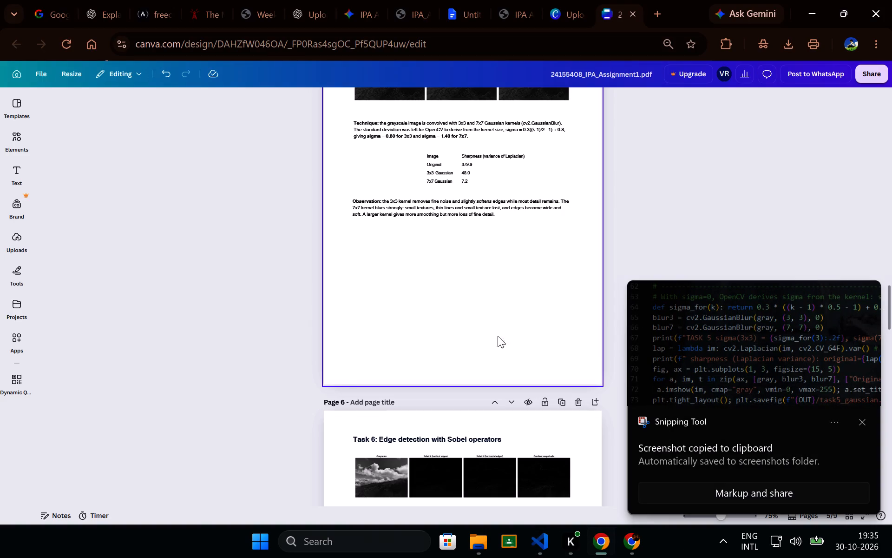
left_click(494, 313)
key("ctrl+v")
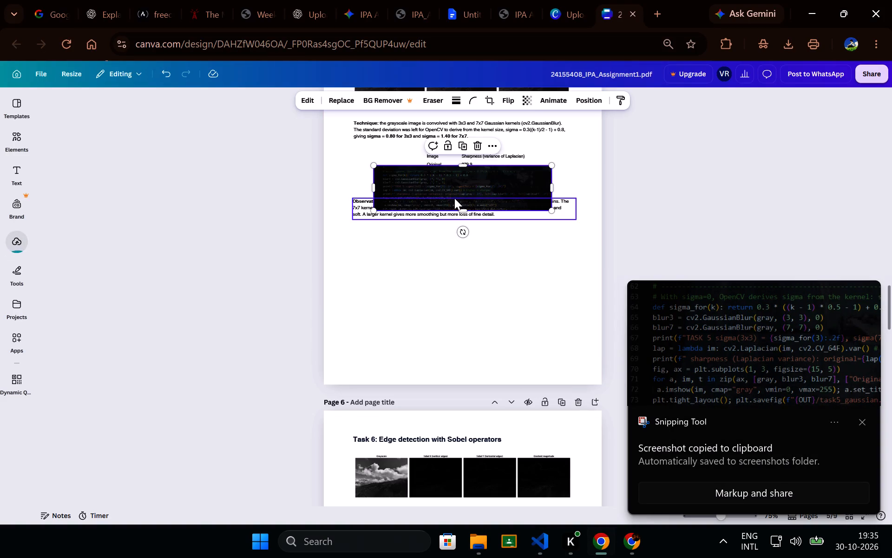
left_click_drag(456, 184, 436, 299)
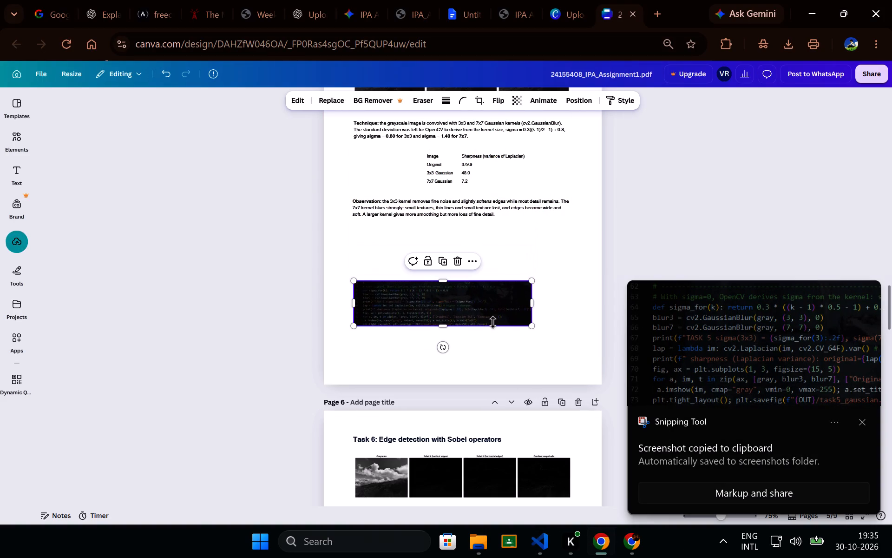
left_click_drag(529, 323, 567, 343)
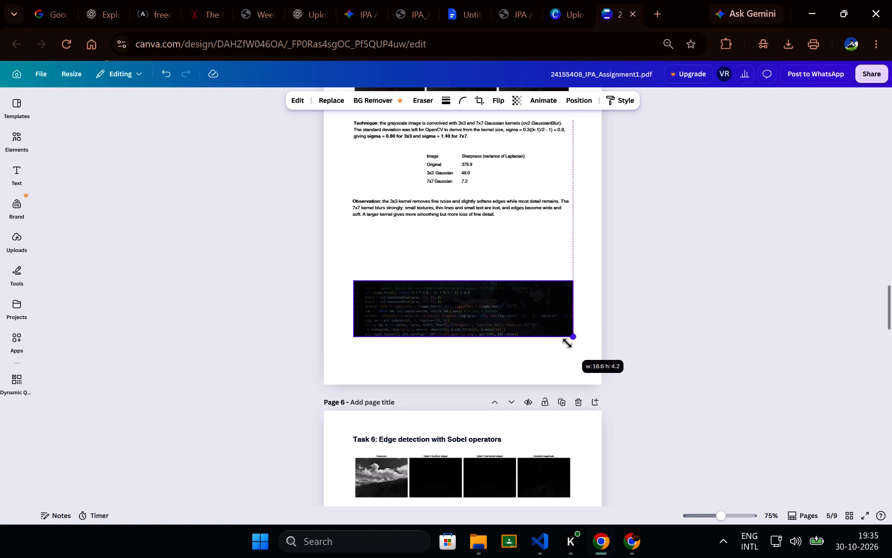
left_click_drag(567, 343, 568, 345)
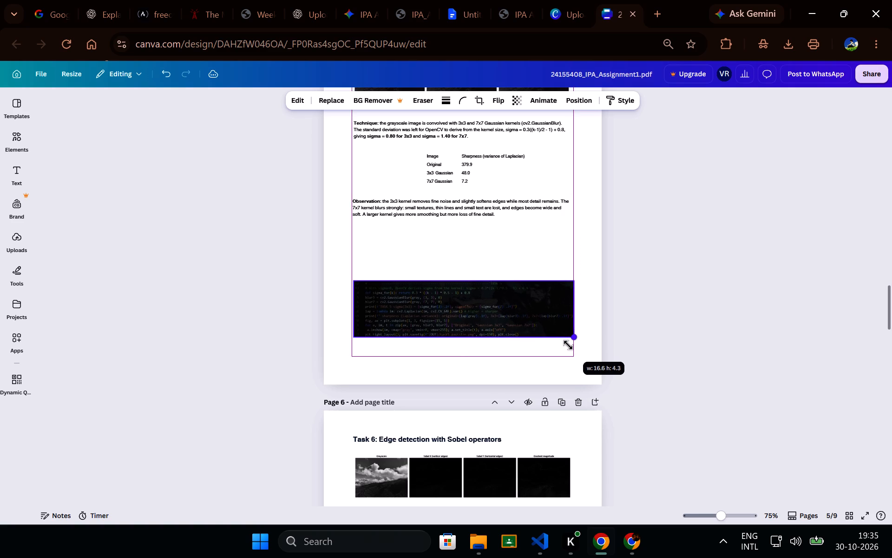
left_click_drag(568, 345, 568, 345)
left_click_drag(463, 296, 462, 279)
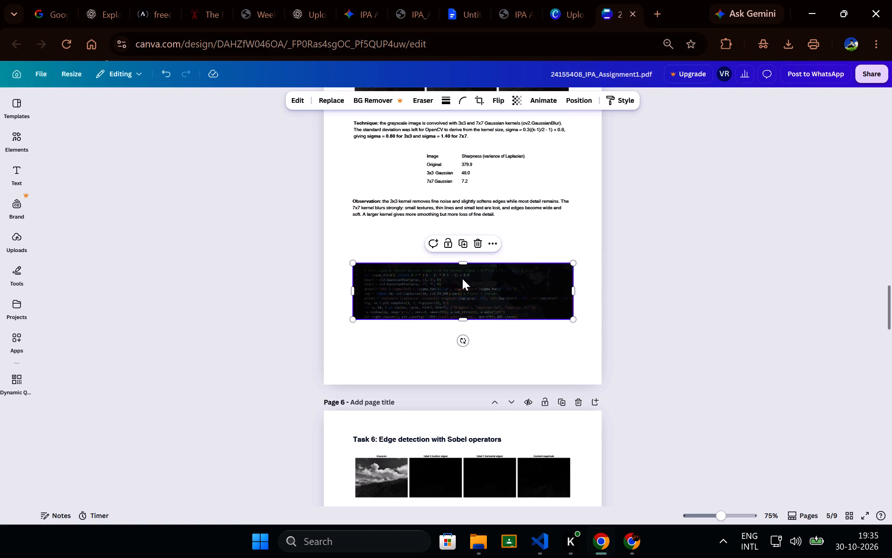
left_click(590, 239)
left_click(714, 223)
Shift the Observation paragraph, both sharpness table columns and the Technique paragraph on page 5 slightly down to even out the spacing.
scroll(714, 223, "up", 1)
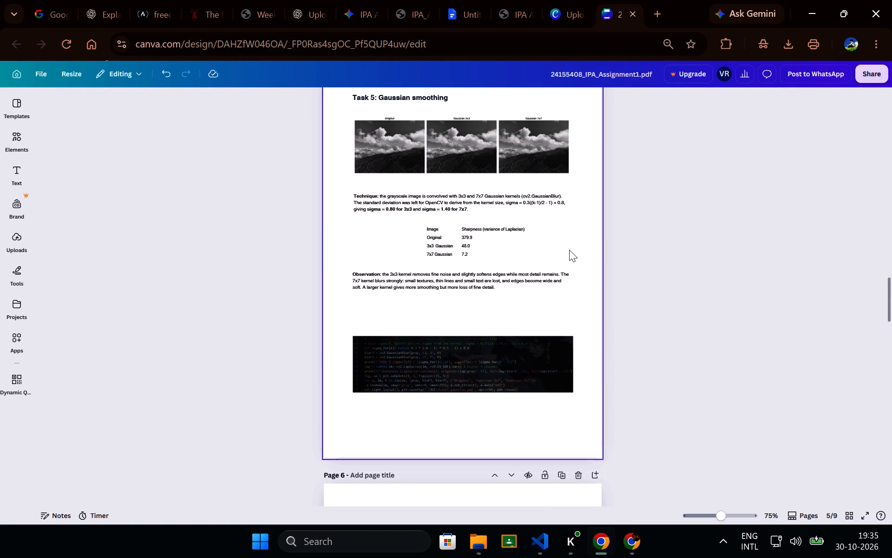
left_click_drag(487, 277, 486, 289)
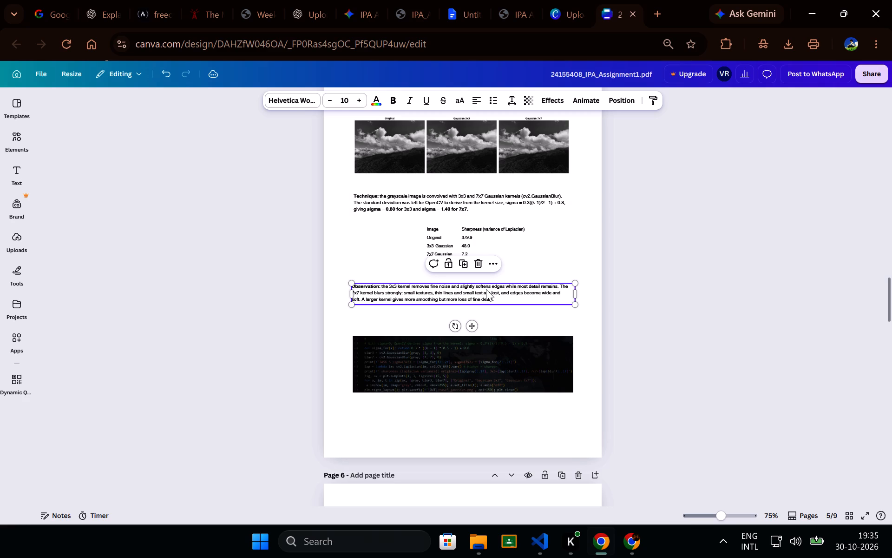
left_click(488, 295)
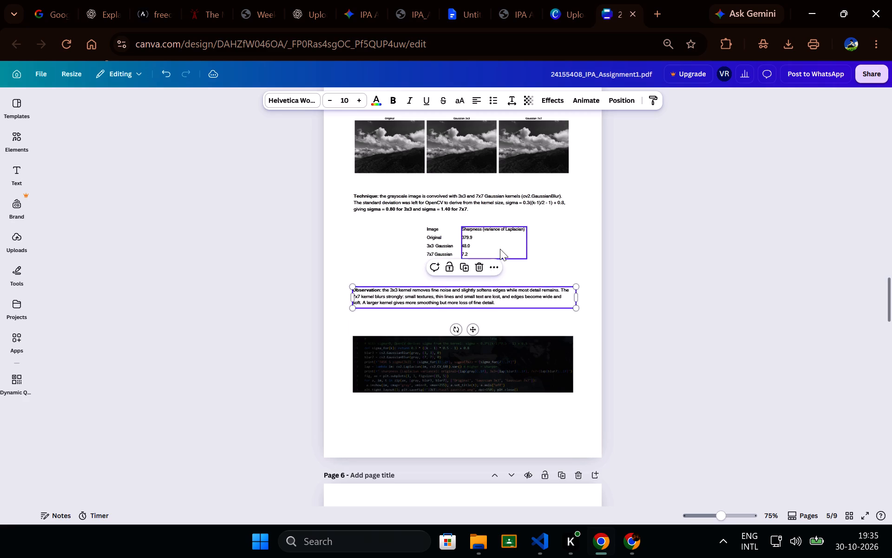
left_click_drag(500, 249, 500, 259)
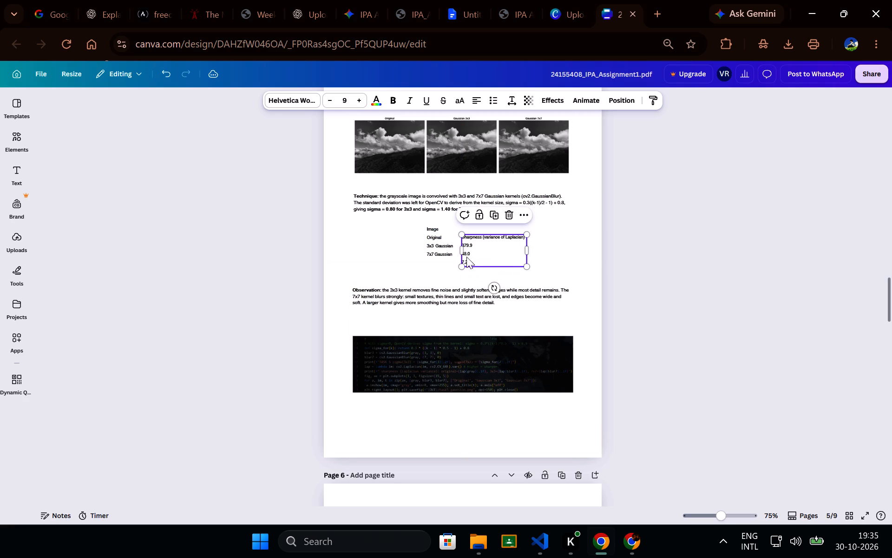
left_click_drag(440, 246, 444, 252)
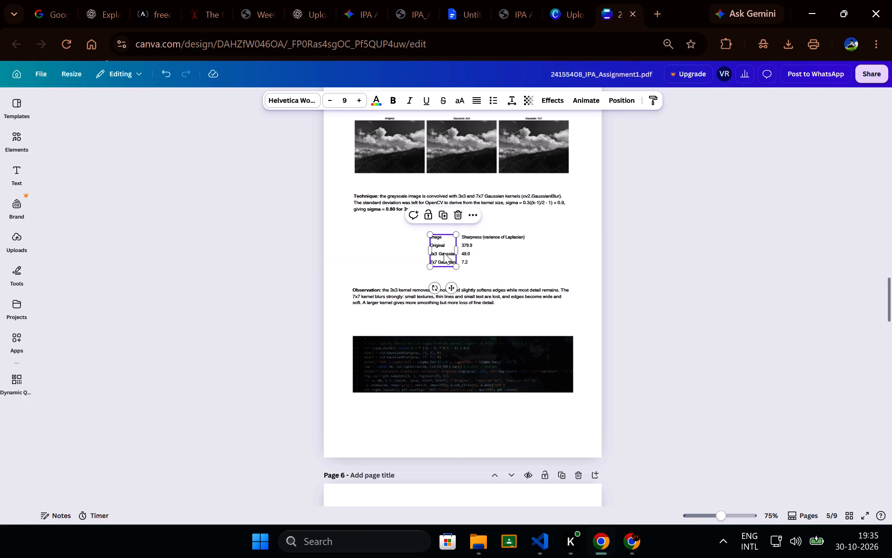
left_click_drag(553, 206, 553, 213)
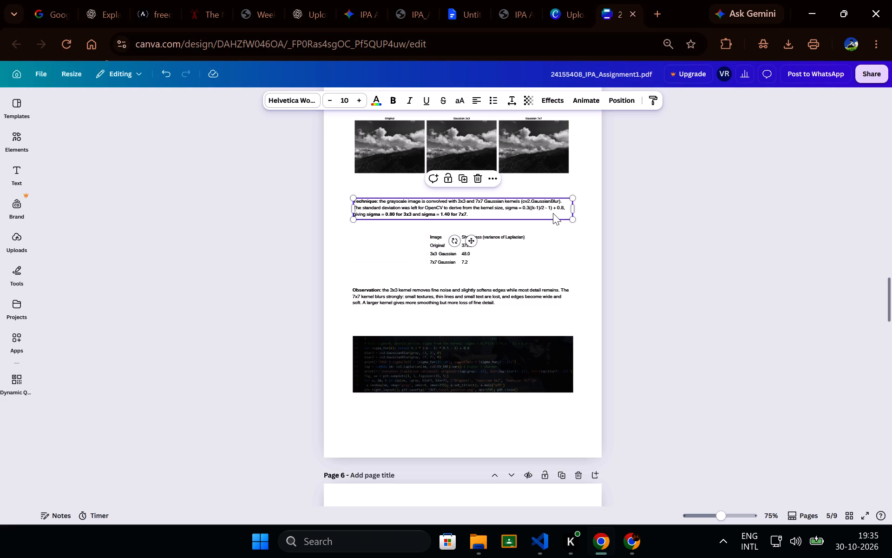
left_click(656, 220)
Review the report from page 1 through the Reflection and Appendix page, checking each task's layout and code screenshot.
scroll(656, 220, "up", 1)
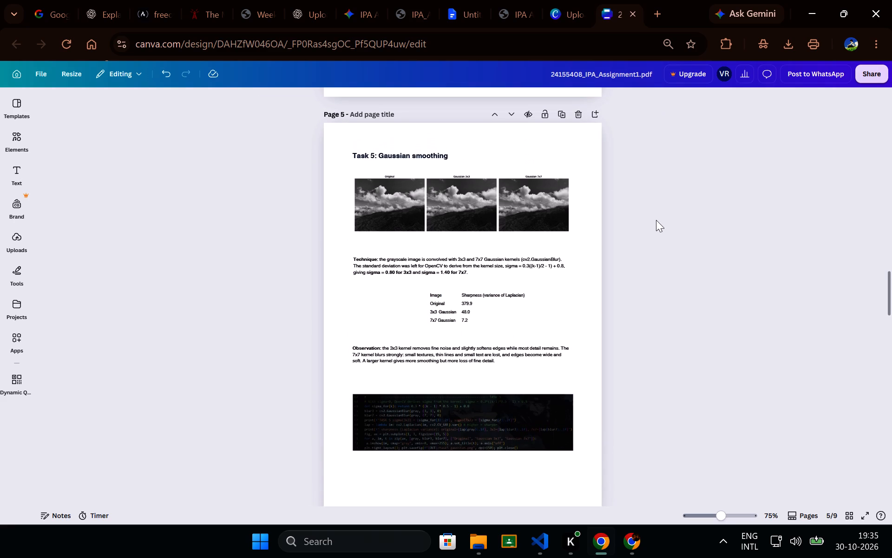
scroll(656, 220, "down", 2)
scroll(656, 220, "up", 7)
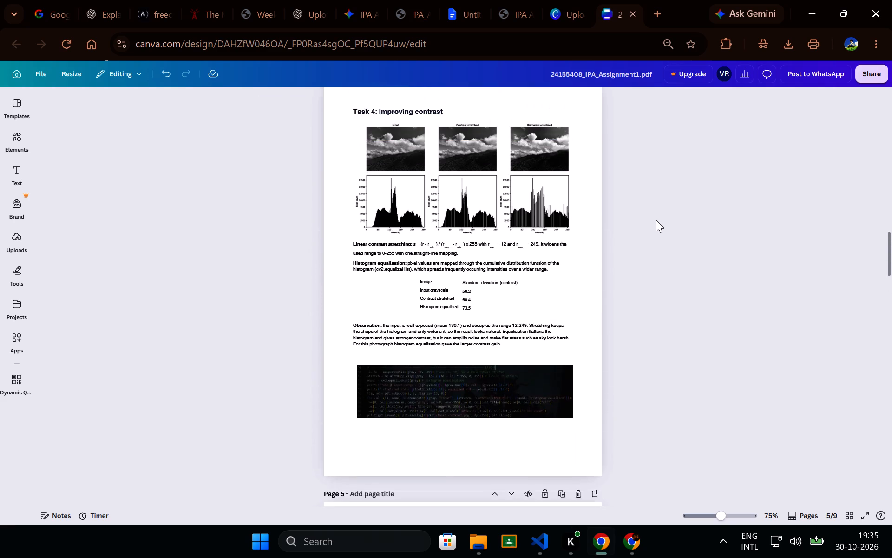
scroll(656, 220, "up", 9)
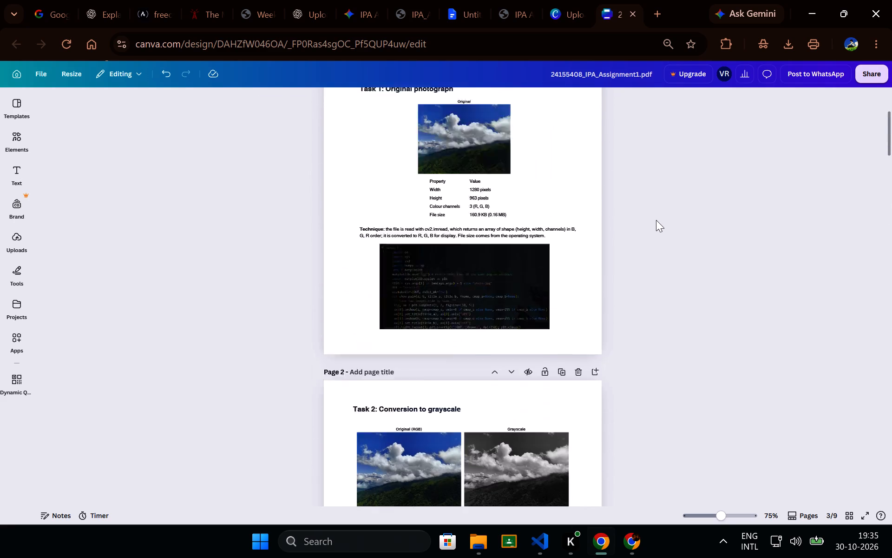
scroll(656, 220, "up", 1)
scroll(656, 220, "down", 10)
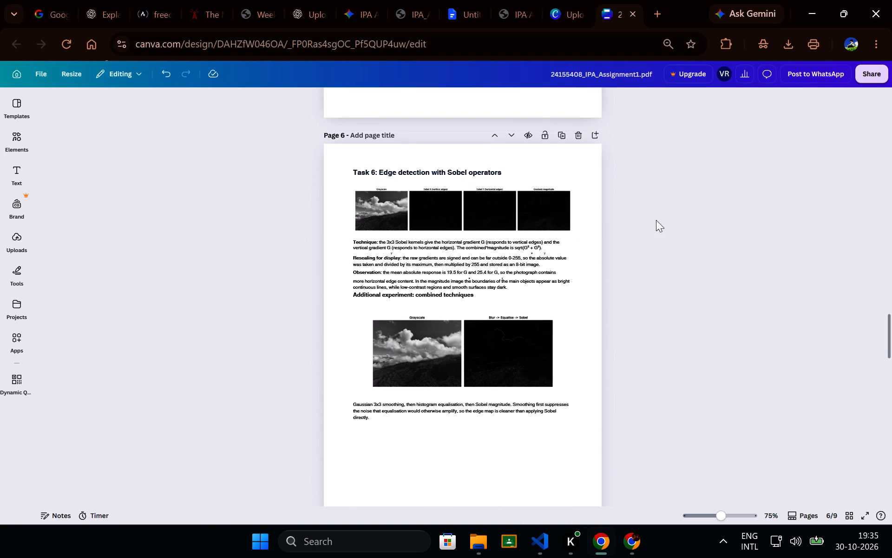
scroll(656, 220, "down", 3)
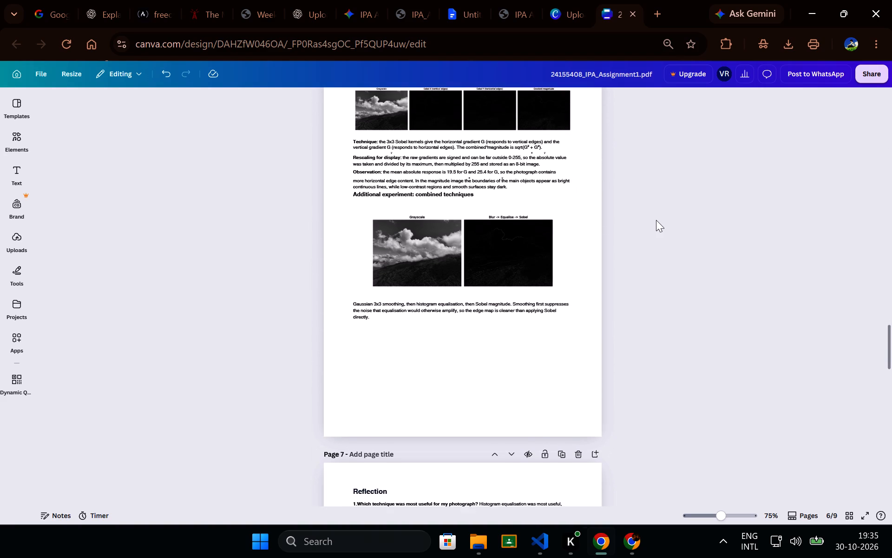
scroll(656, 220, "down", 2)
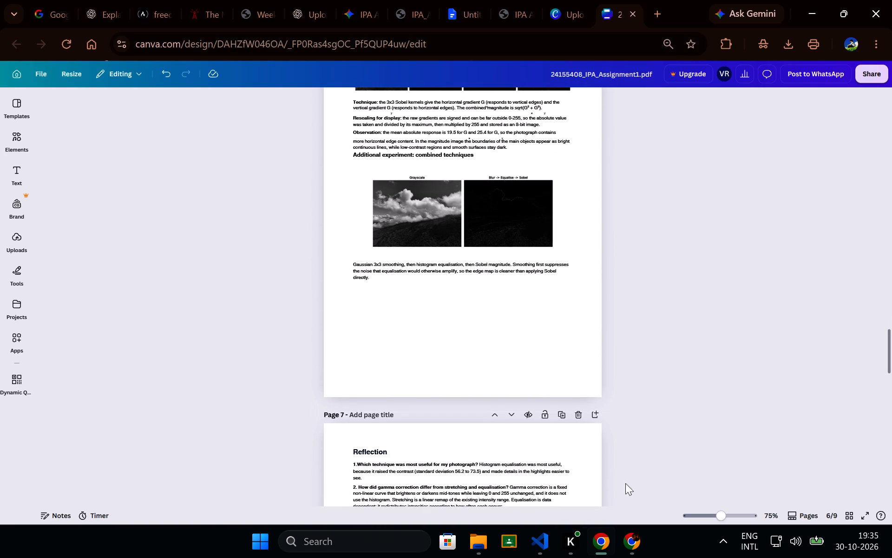
scroll(637, 426, "down", 3)
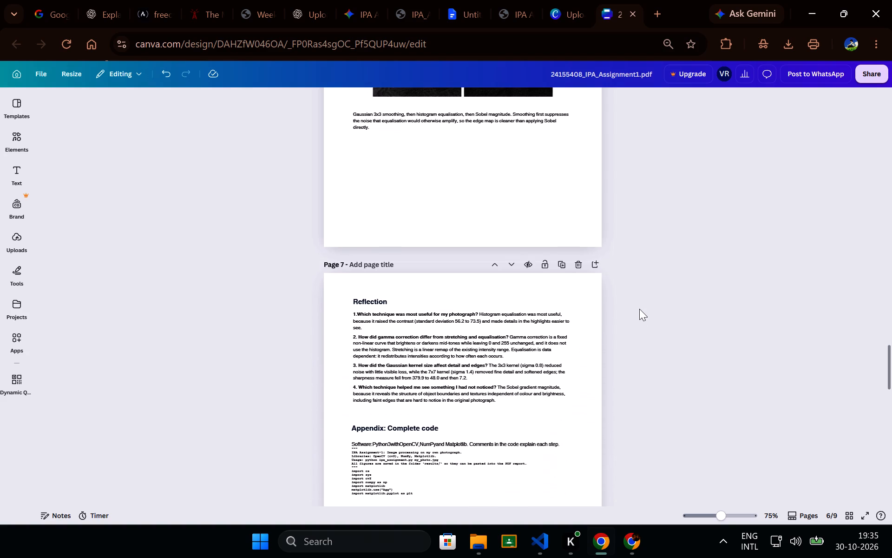
Switch to VS Code, capture the Task 6 and optional extra experiment code in main.py, lines 74 to 89, and close the editor.
left_click(548, 551)
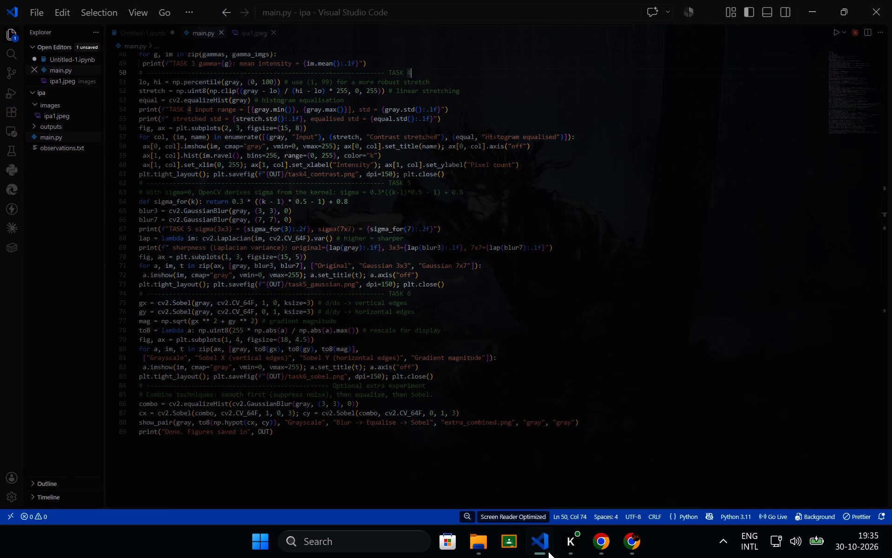
key("shift+super+s")
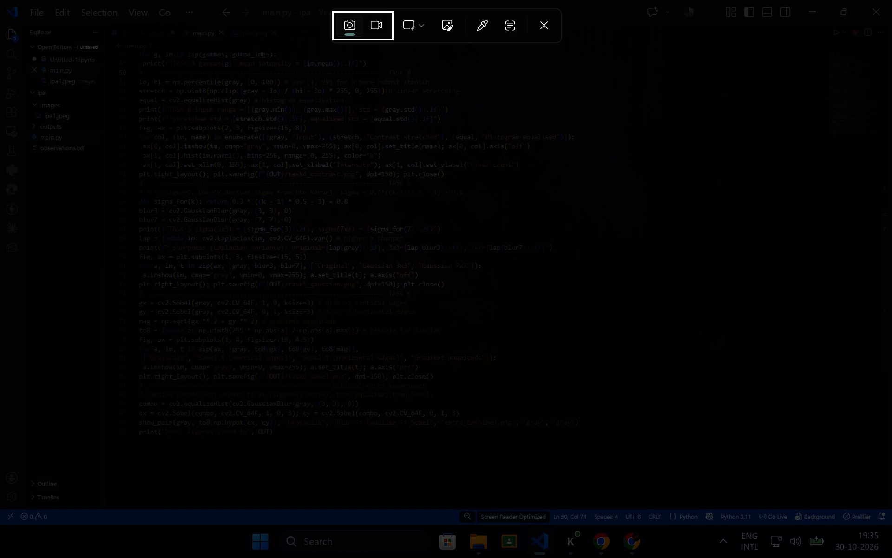
left_click_drag(117, 288, 505, 462)
scroll(276, 433, "right", 2)
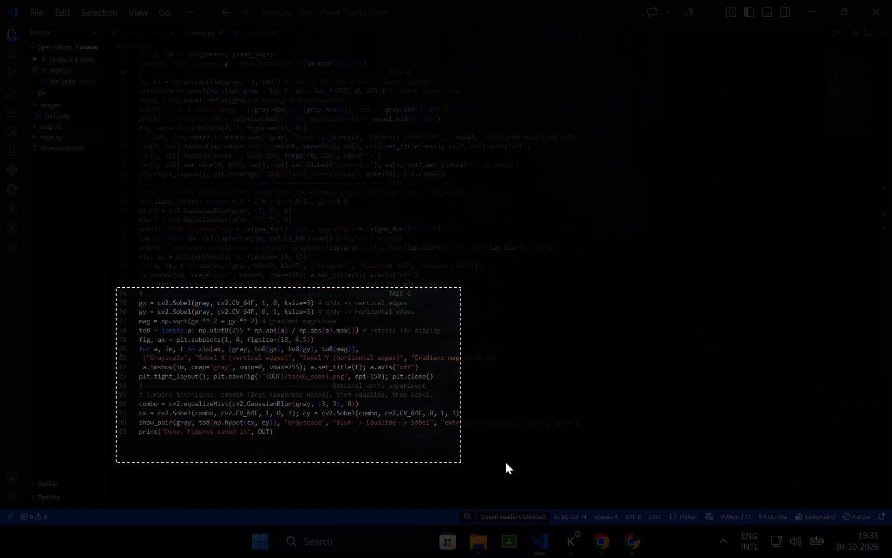
left_click_drag(505, 462, 579, 446)
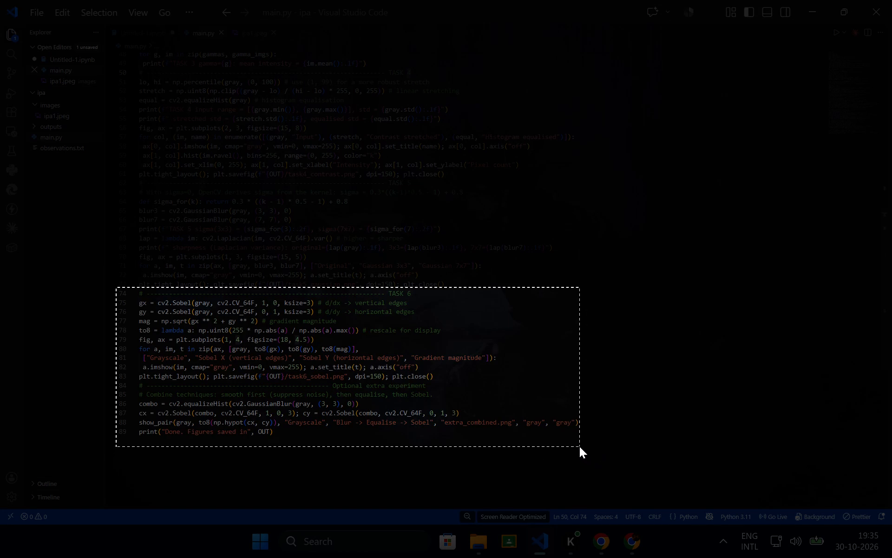
left_click_drag(579, 446, 581, 440)
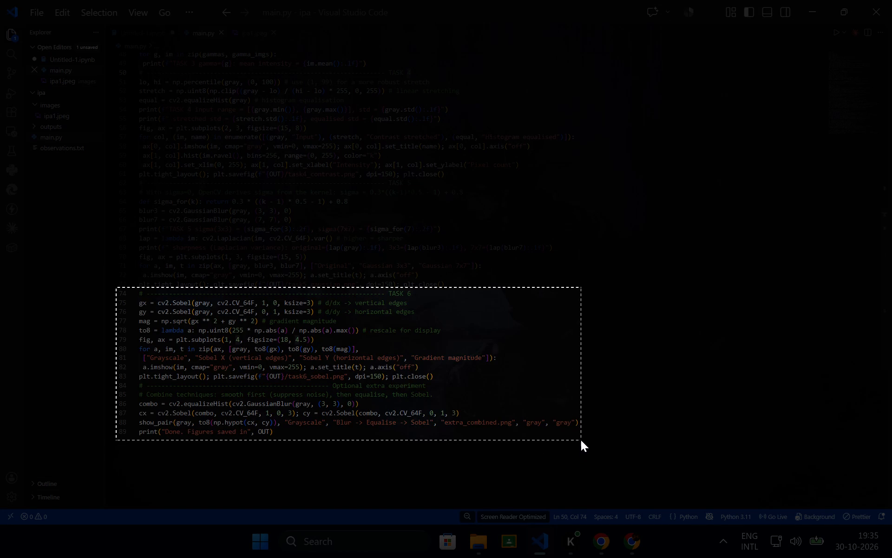
left_click_drag(581, 440, 581, 441)
left_click(875, 0)
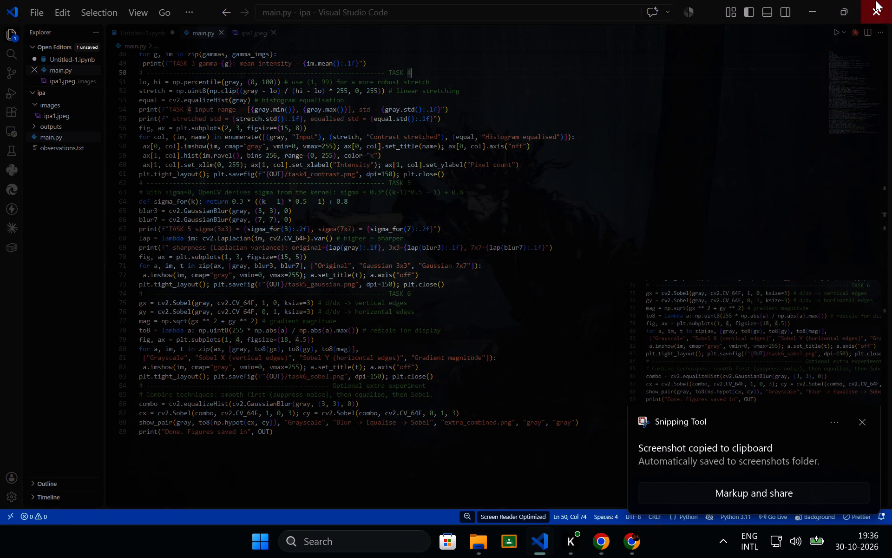
Switch to Canva, paste the Task 6 code screenshot below the last paragraph on page 6, and enlarge it to about 16.7 wide.
left_click(418, 165)
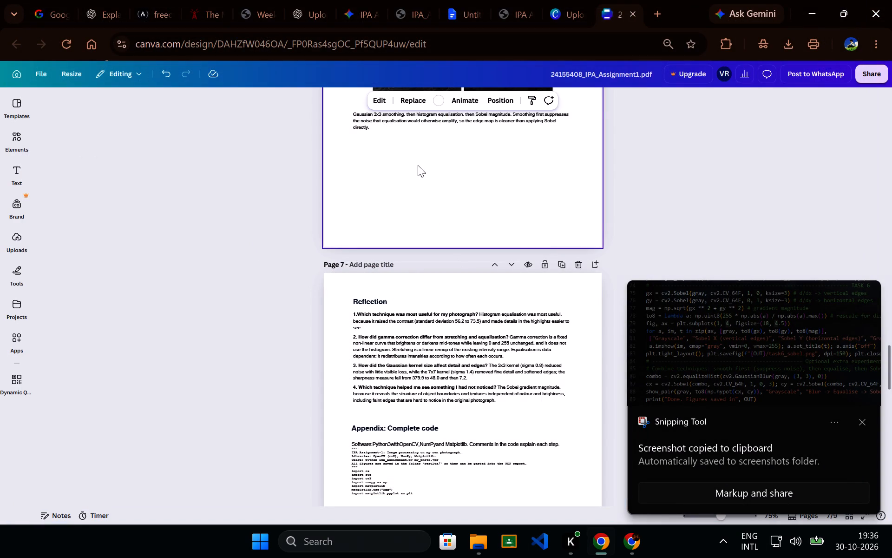
key("ctrl+v")
scroll(522, 163, "up", 3)
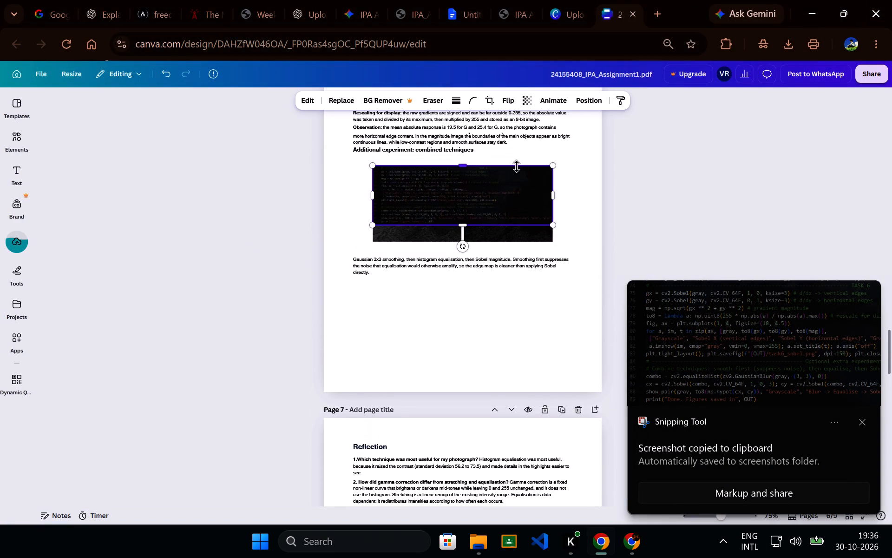
left_click_drag(460, 191, 440, 311)
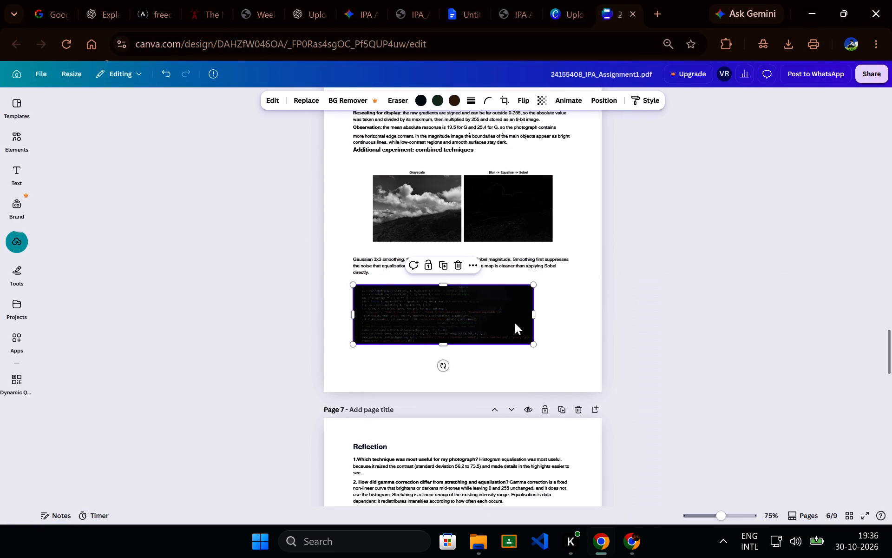
left_click_drag(533, 345, 559, 364)
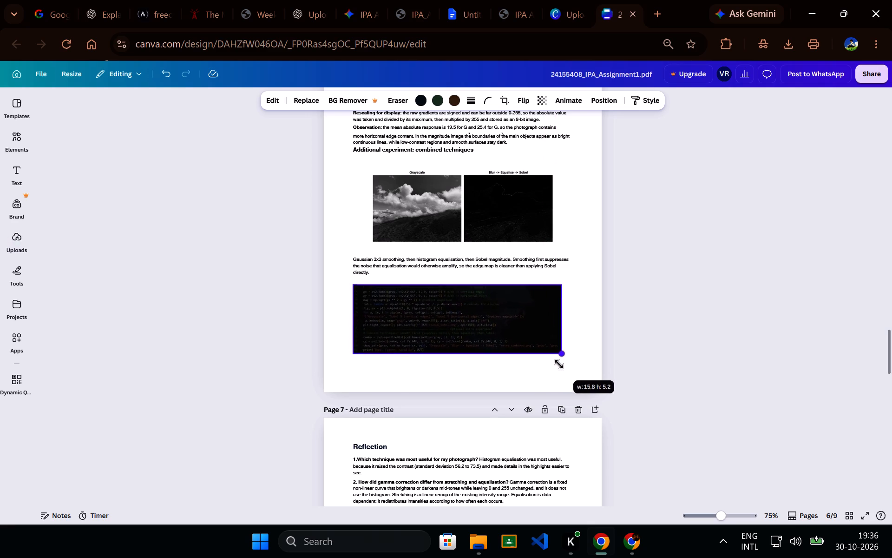
left_click_drag(559, 364, 569, 369)
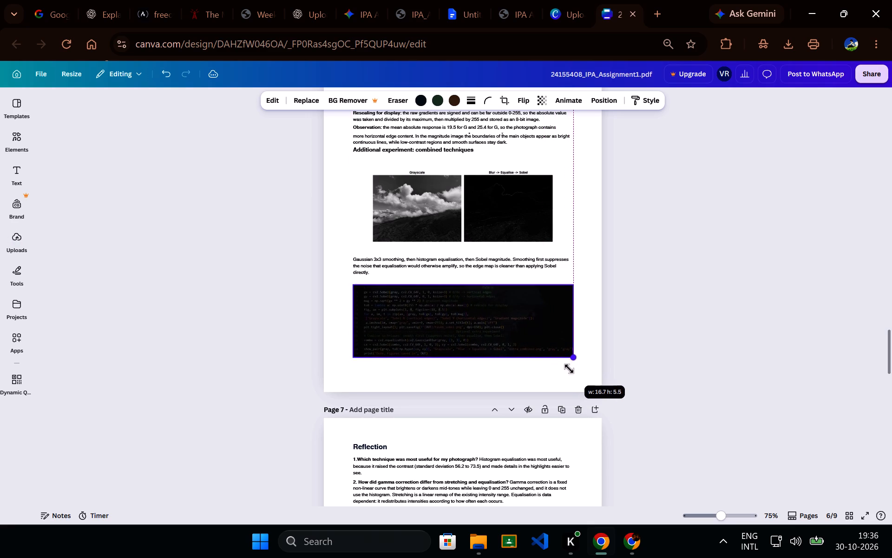
left_click_drag(569, 369, 571, 368)
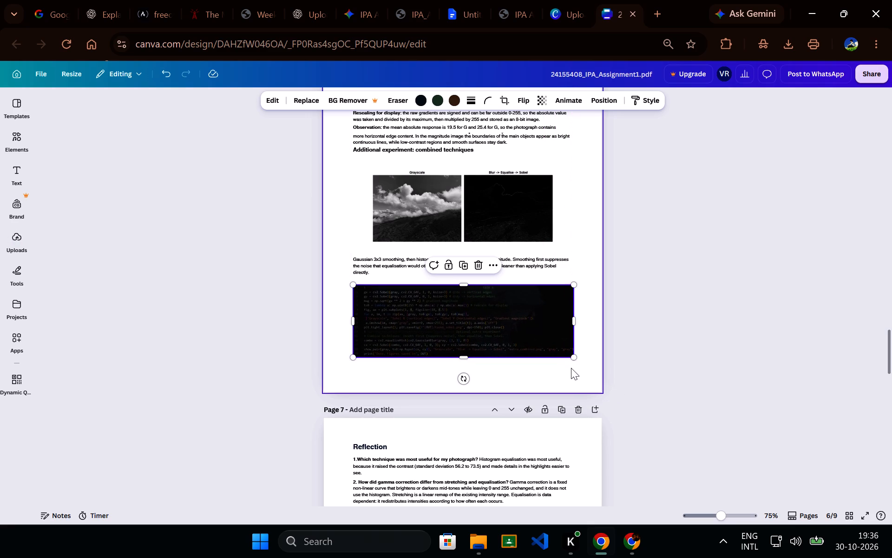
left_click(532, 340)
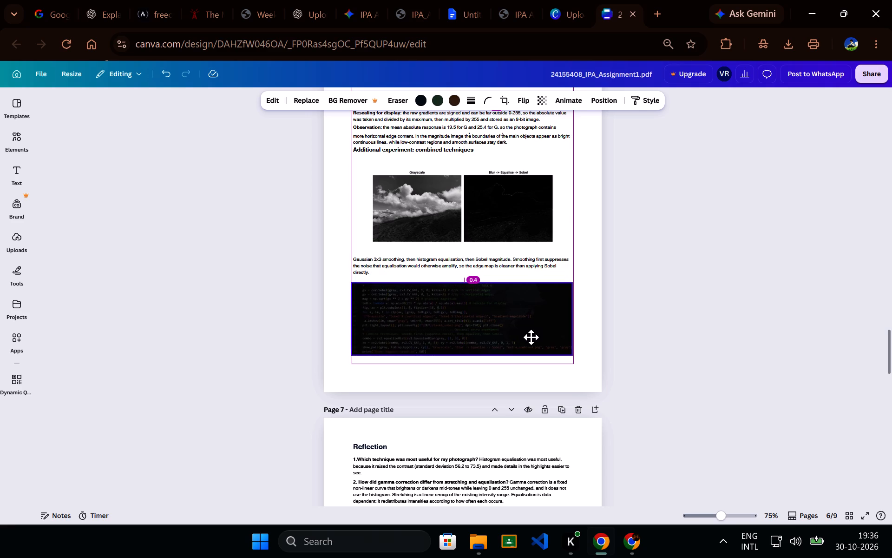
left_click(712, 266)
Review the report's earlier pages back to page 1, checking each task's layout and code screenshot.
scroll(712, 266, "up", 1)
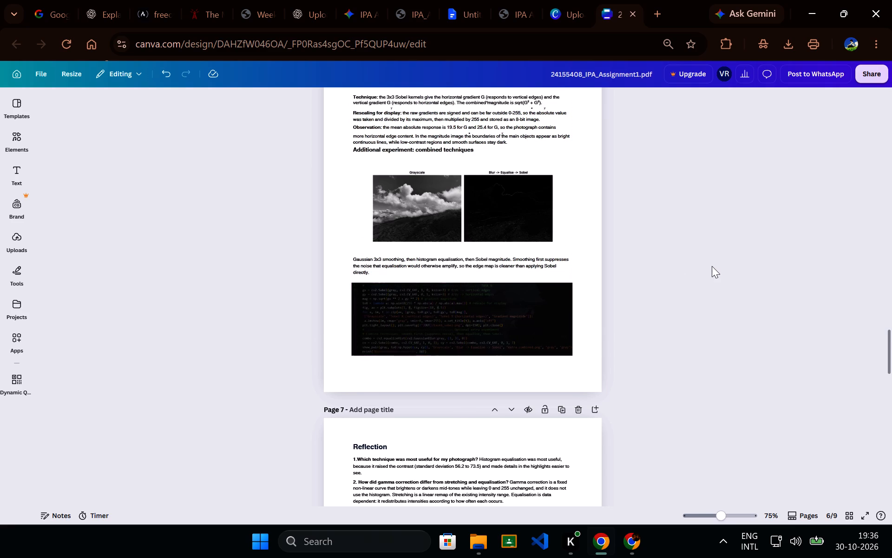
scroll(712, 266, "up", 7)
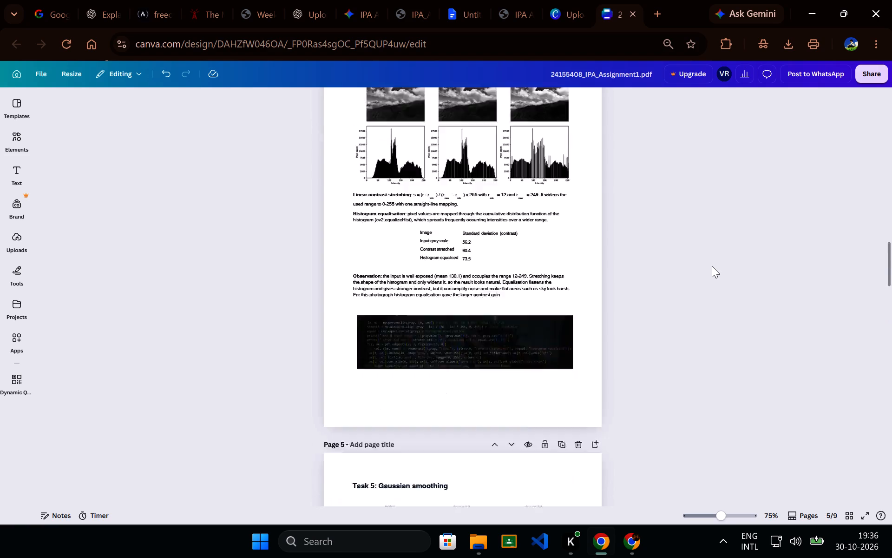
scroll(712, 266, "up", 5)
scroll(712, 266, "down", 6)
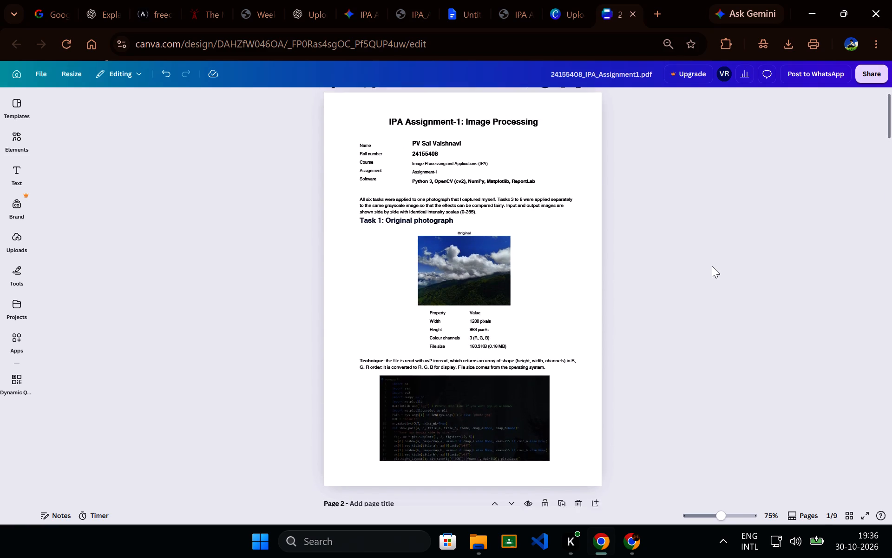
Delete the "# remove this line if you want pop-up windows" comment from the code on page 8.
scroll(712, 266, "down", 7)
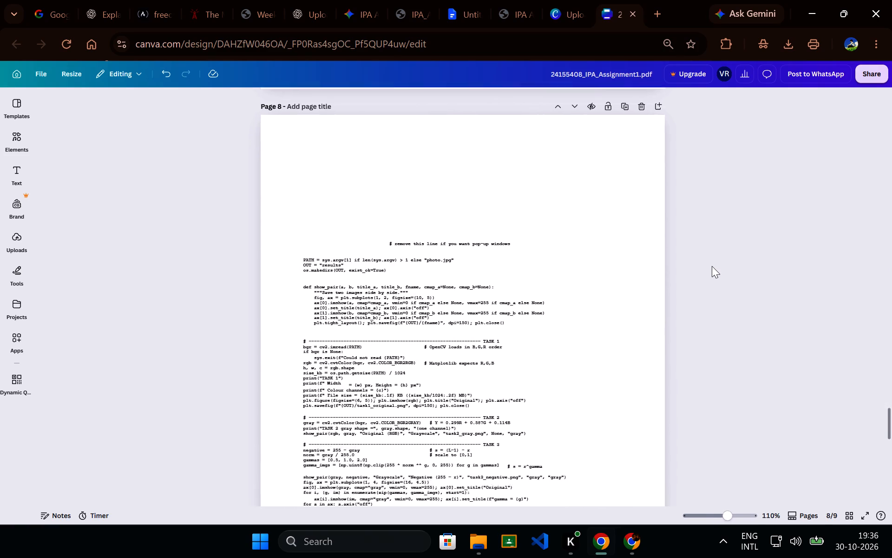
left_click(501, 240)
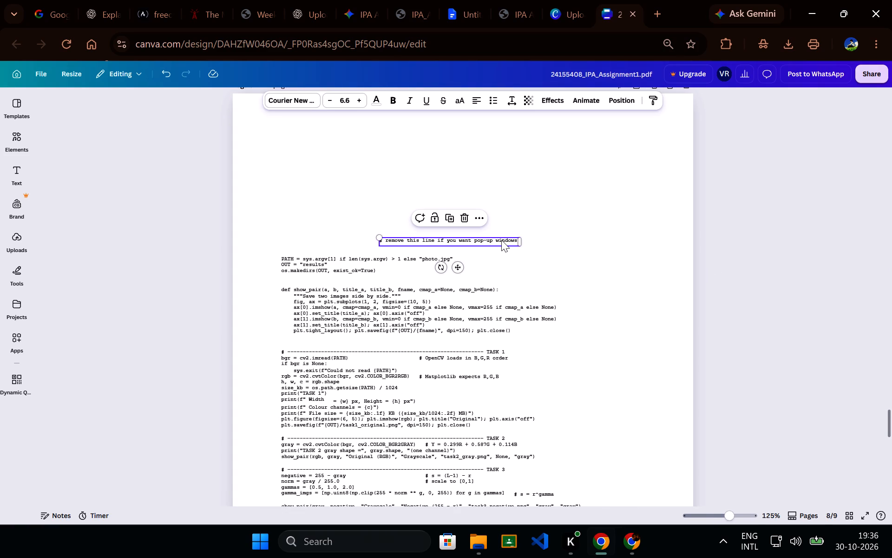
key("Delete")
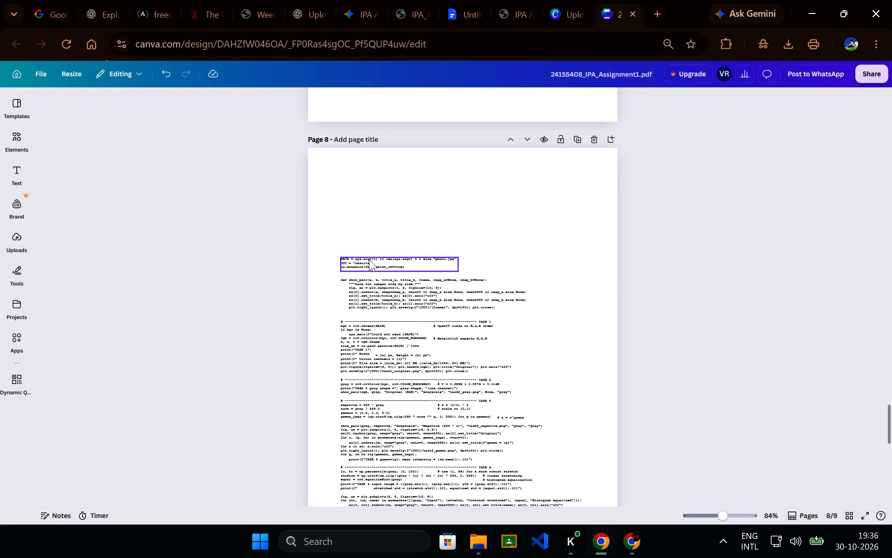
Move the PATH, OUT and os.makedirs code block from page 8 to page 7, left-aligned below the import lines.
scroll(536, 218, "up", 2)
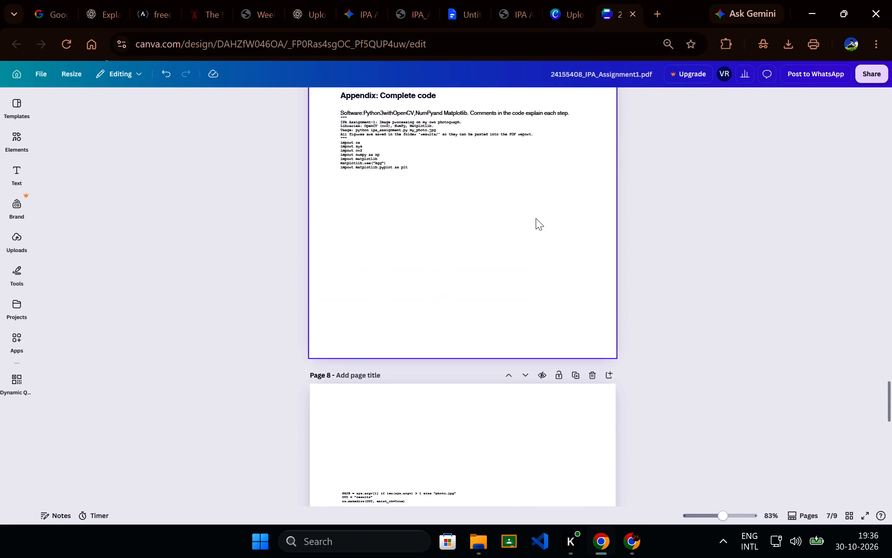
scroll(536, 218, "up", 3)
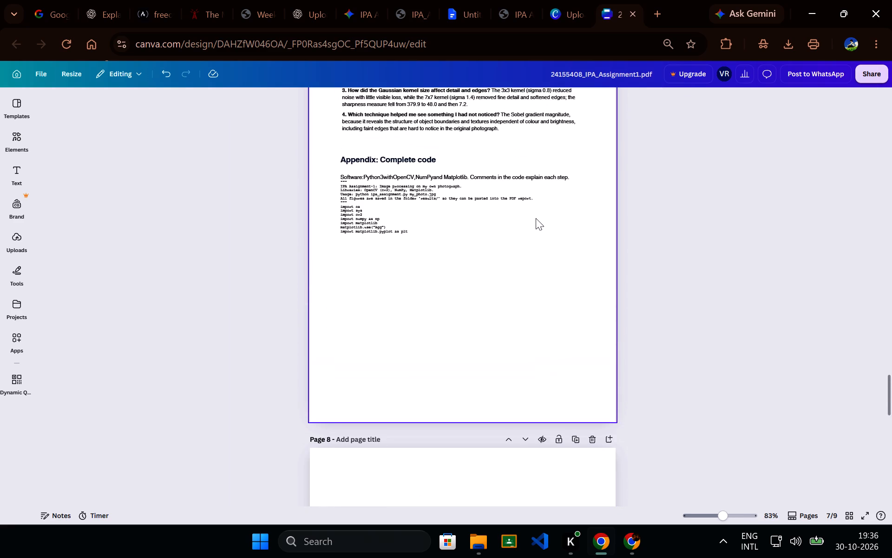
scroll(536, 218, "down", 1)
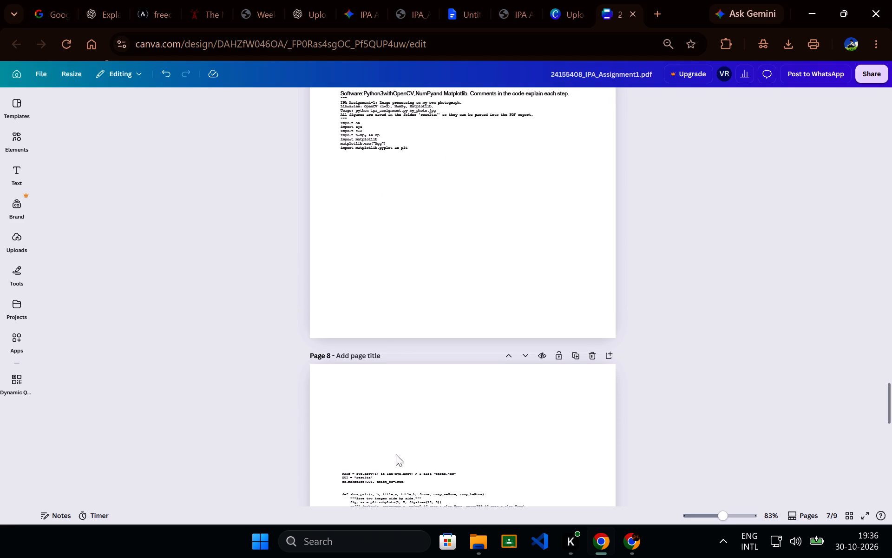
left_click_drag(382, 476, 375, 155)
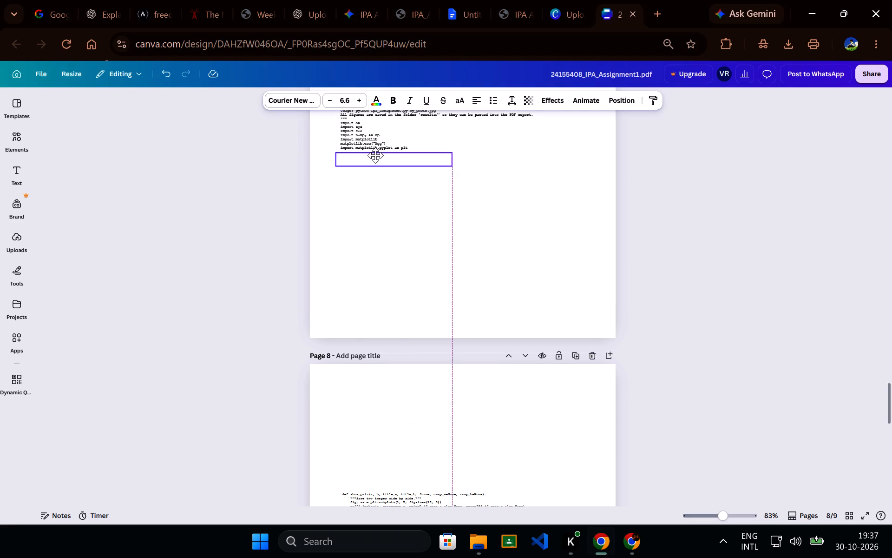
left_click_drag(375, 155, 380, 157)
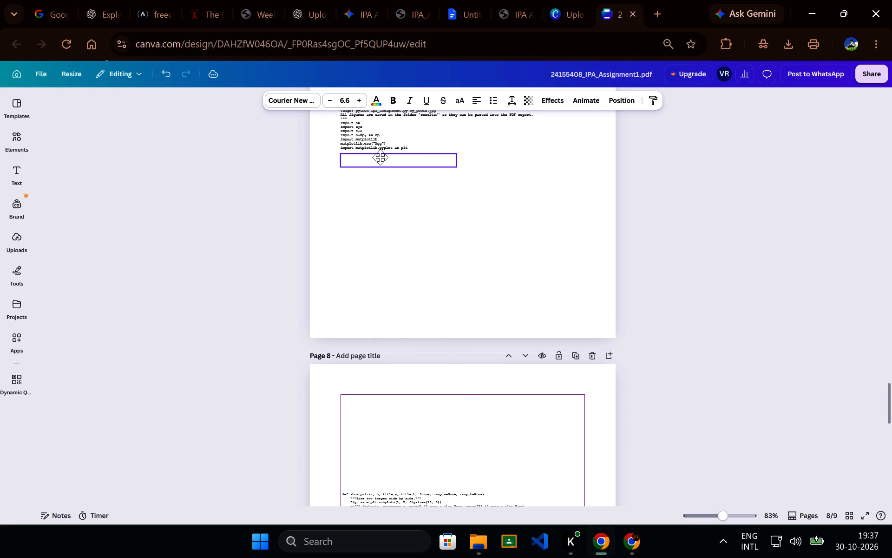
left_click_drag(380, 157, 380, 157)
left_click(380, 157)
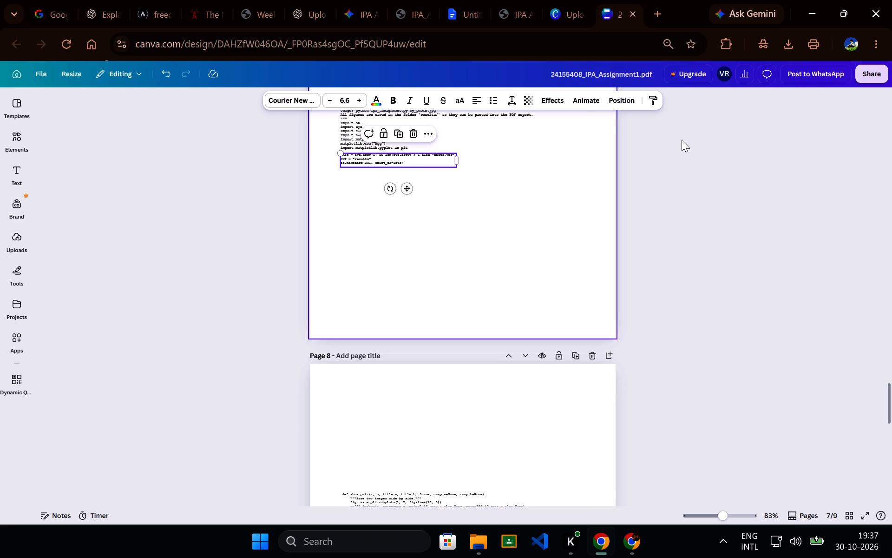
left_click(705, 142)
Move the "def show_pair" line from page 8 to page 7, left-aligned just below the os.makedirs line.
scroll(705, 142, "down", 1)
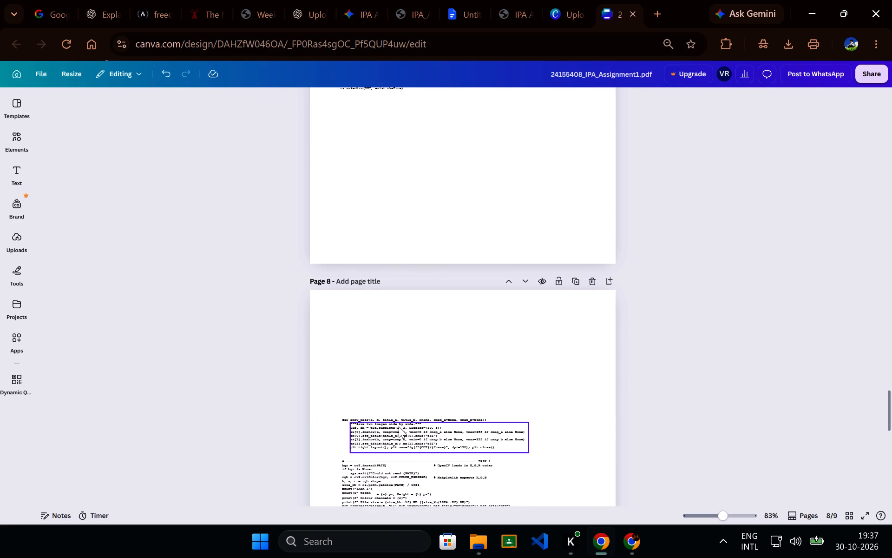
left_click_drag(392, 419, 403, 179)
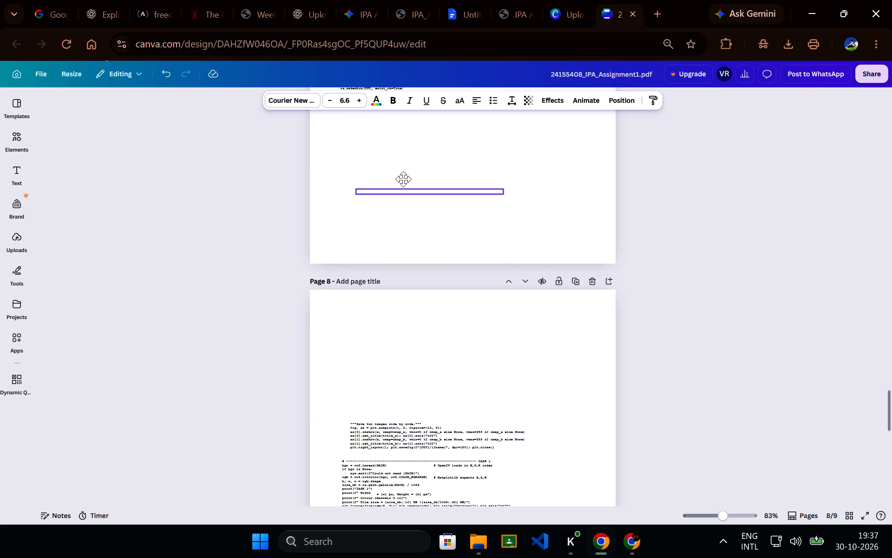
left_click_drag(403, 179, 401, 145)
scroll(401, 145, "up", 1)
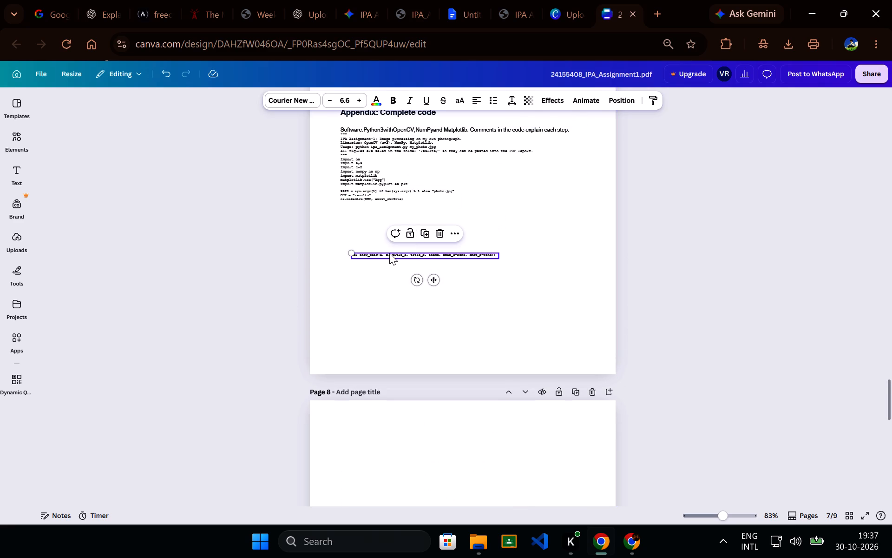
left_click_drag(389, 254, 374, 213)
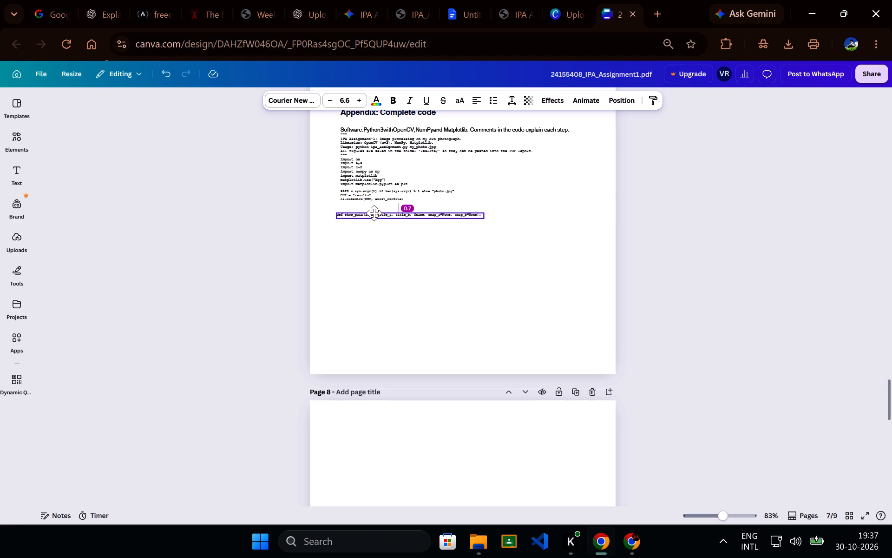
left_click_drag(374, 213, 378, 208)
Move the show_pair function body from page 8 to page 7, directly under its def line and aligned with the text margin.
scroll(538, 254, "down", 1)
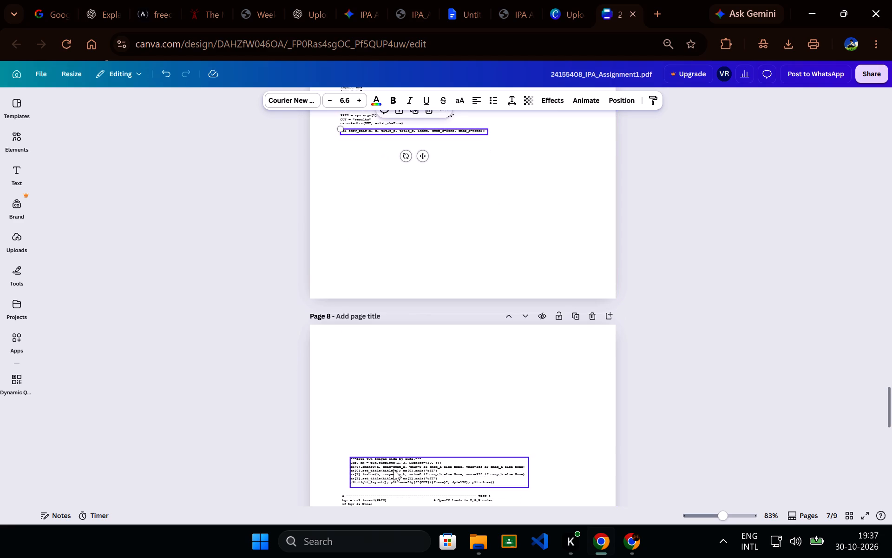
left_click_drag(394, 470, 387, 153)
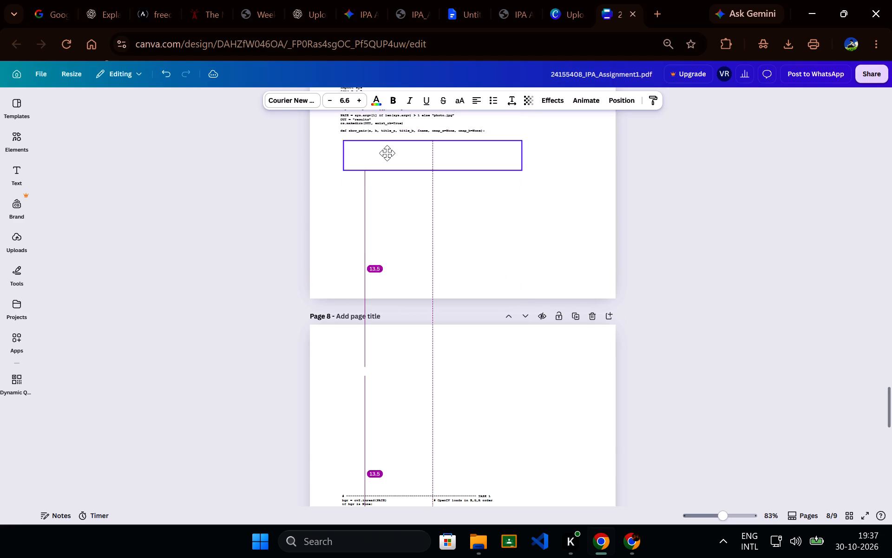
left_click_drag(387, 153, 386, 150)
left_click(386, 150)
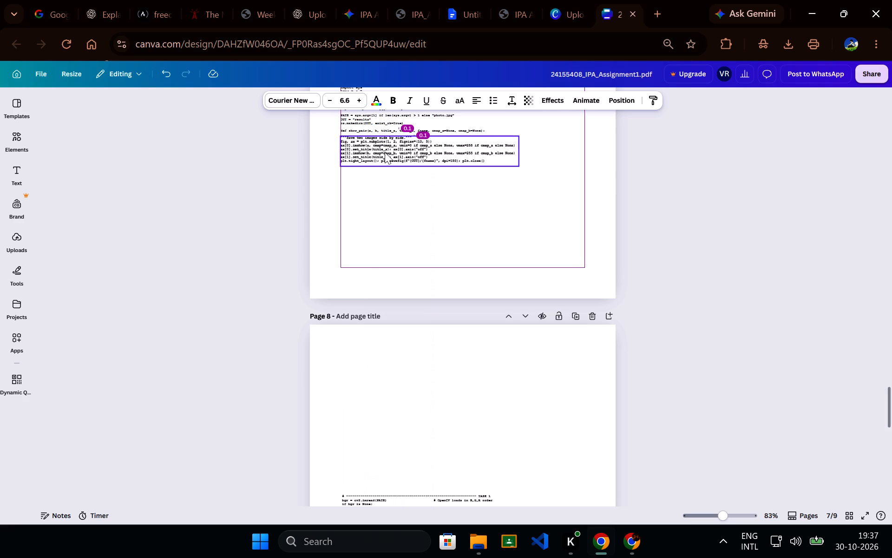
left_click(640, 179)
Delete the triple-quoted description, from "IPA Assignment-1" through the closing quotes, above the import lines in the page 7 appendix.
scroll(640, 179, "up", 1)
scroll(640, 179, "down", 1)
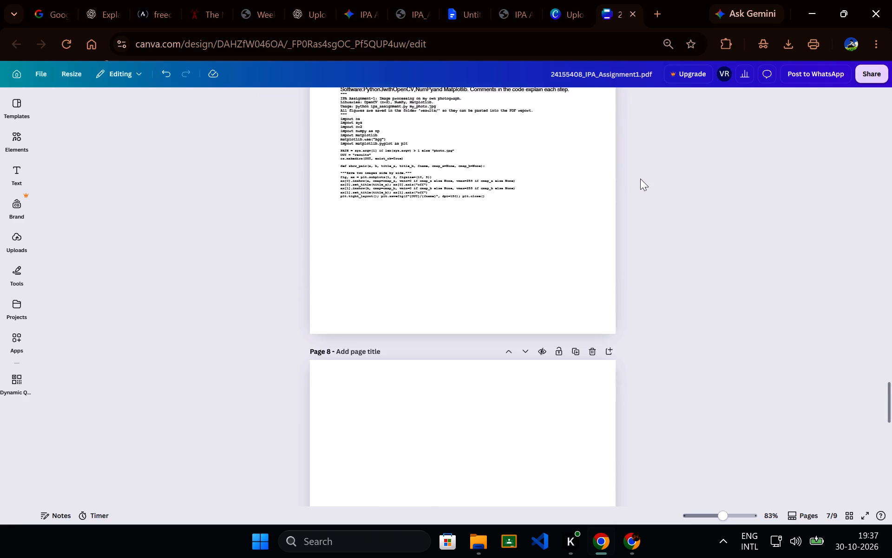
scroll(640, 179, "down", 2)
scroll(640, 179, "up", 2)
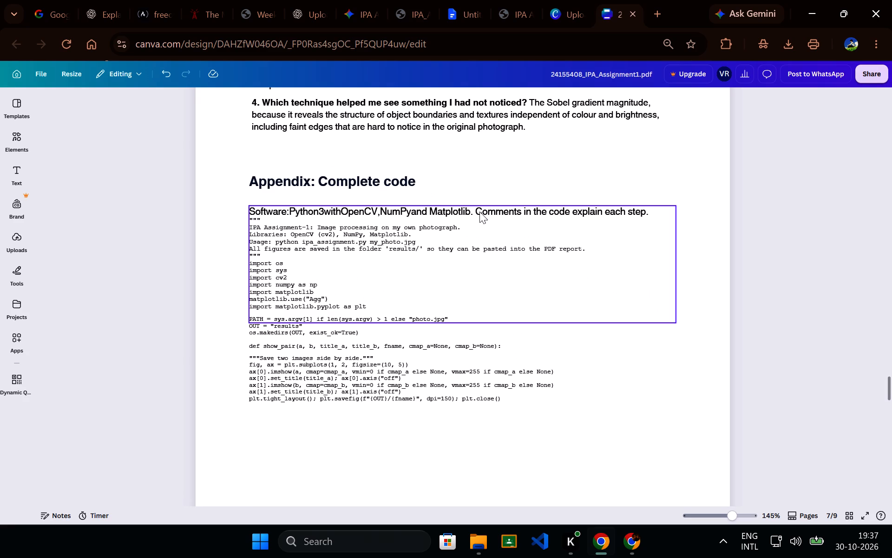
left_click(275, 255)
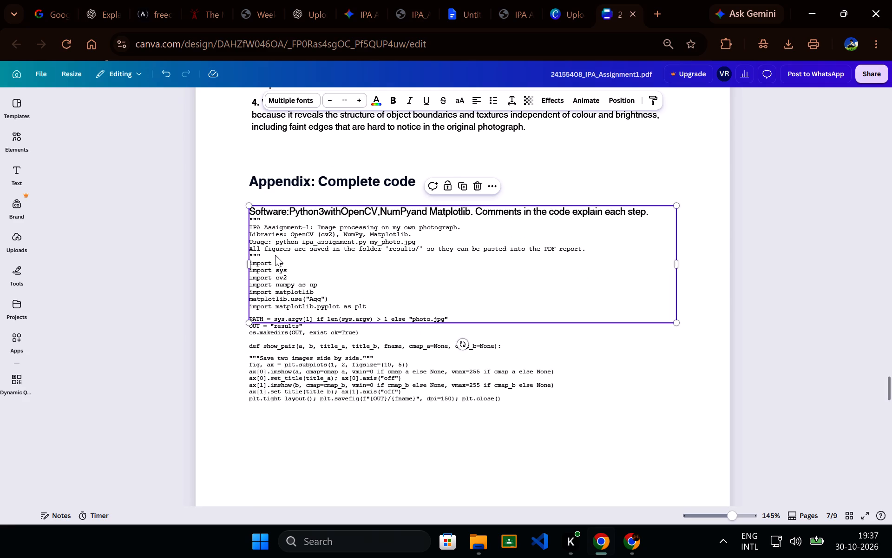
left_click(275, 255)
left_click(275, 255)
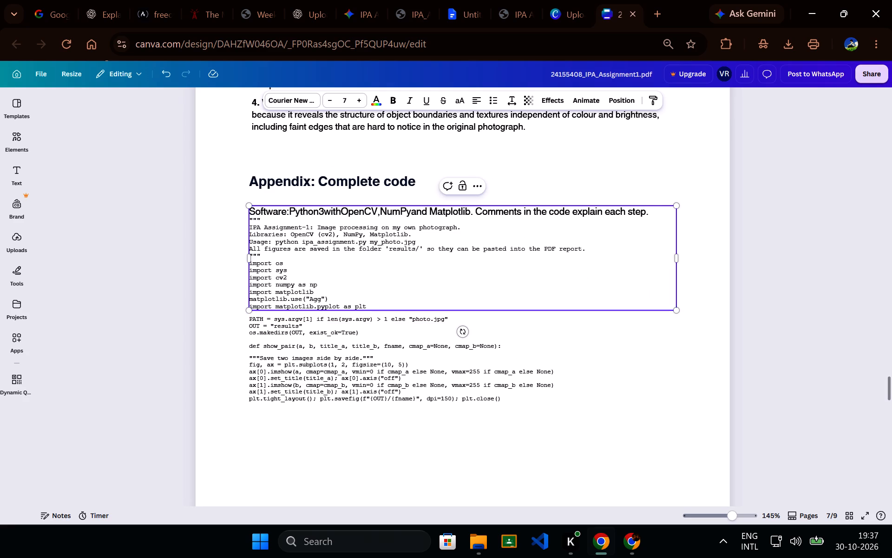
key("ctrl+shift+Up")
key("ctrl+shift+Up")
key("ctrl+shift+Up")
key("ctrl+shift+Up")
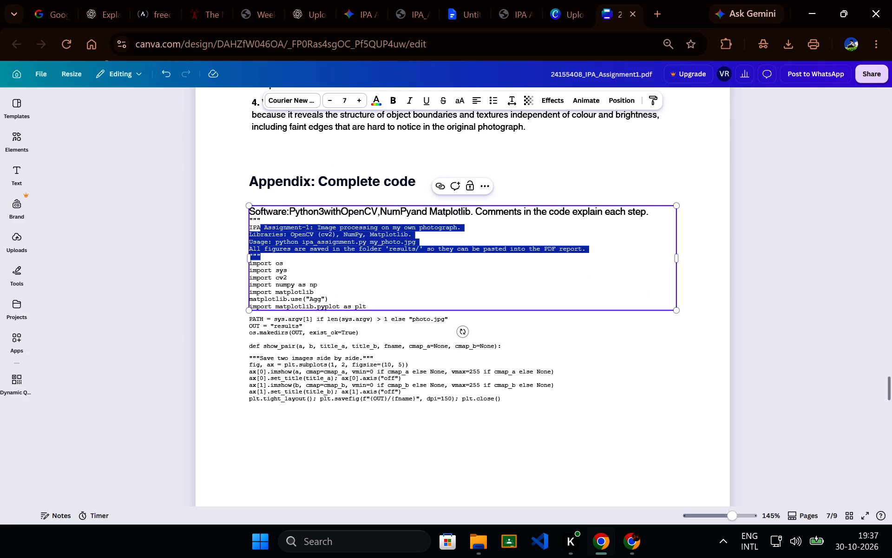
key("ctrl+shift+Left")
key("ctrl+shift+Up")
key("BackSpace")
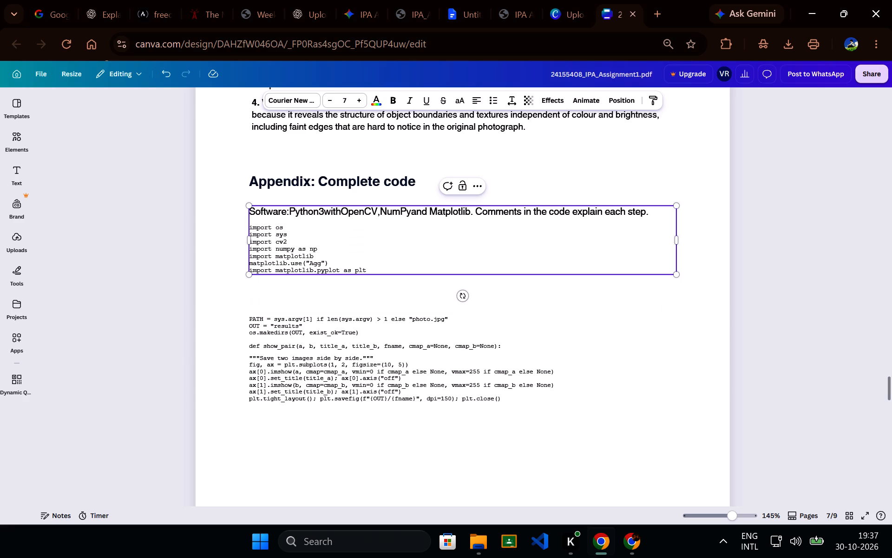
left_click(788, 264)
Move the PATH, OUT and os.makedirs code block on page 7 slightly up, keeping it left-aligned with the other code.
left_click_drag(369, 330, 365, 306)
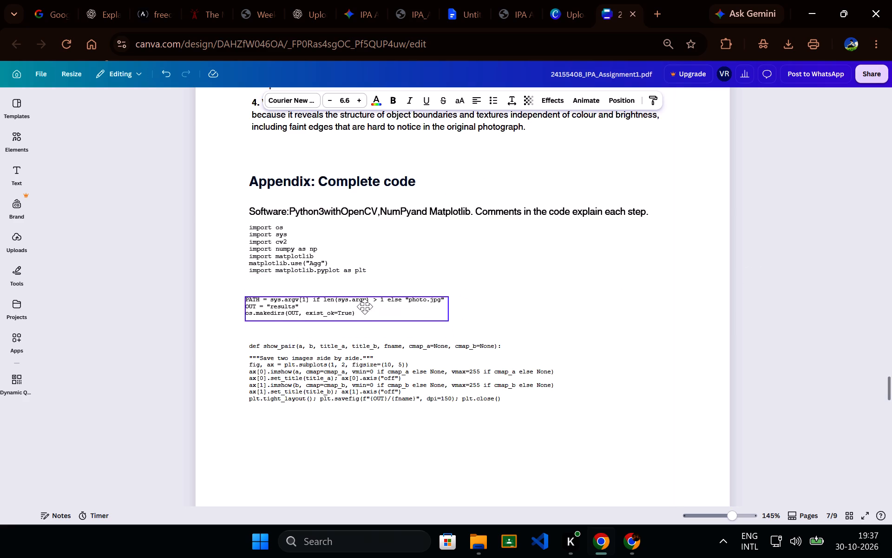
left_click_drag(365, 306, 368, 307)
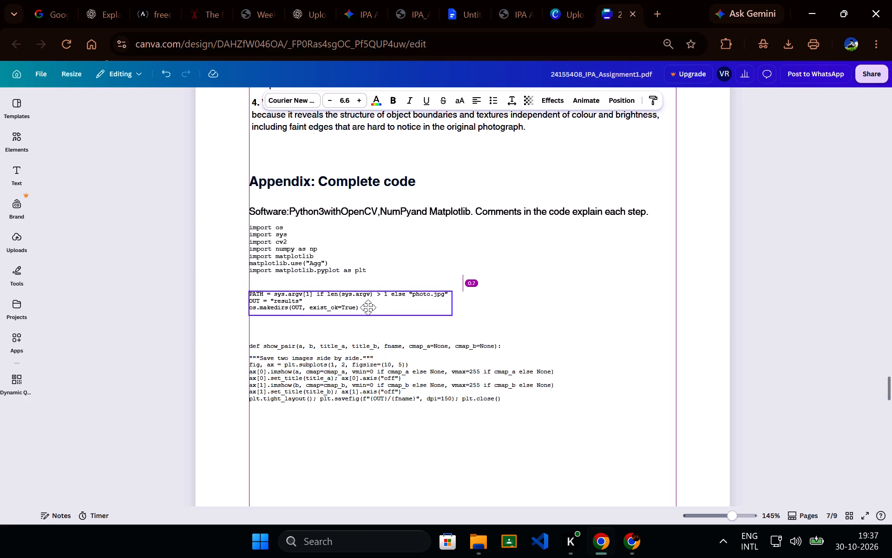
left_click_drag(368, 307, 368, 326)
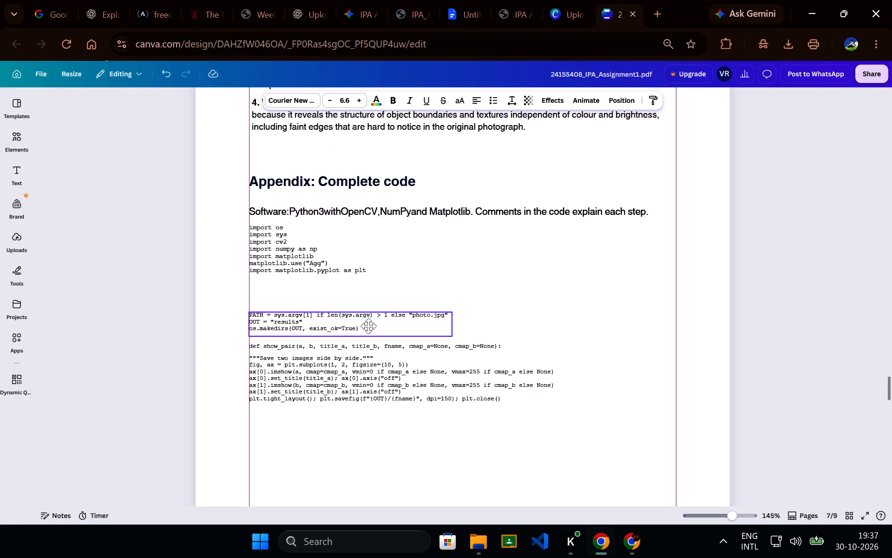
left_click_drag(368, 326, 367, 324)
Shift the import lines block down to just above the PATH code, and lower the "Appendix: Complete code" heading slightly.
left_click_drag(325, 257, 325, 269)
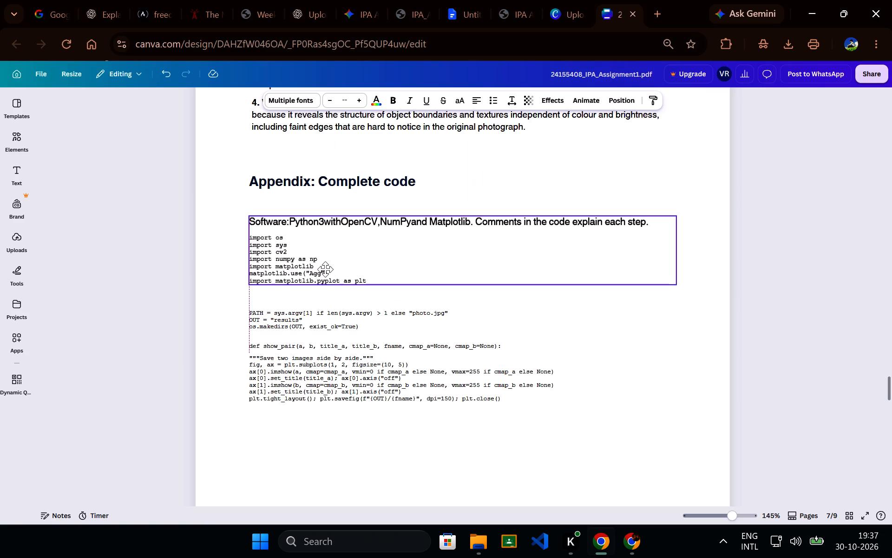
left_click_drag(325, 269, 326, 268)
left_click_drag(338, 185, 339, 190)
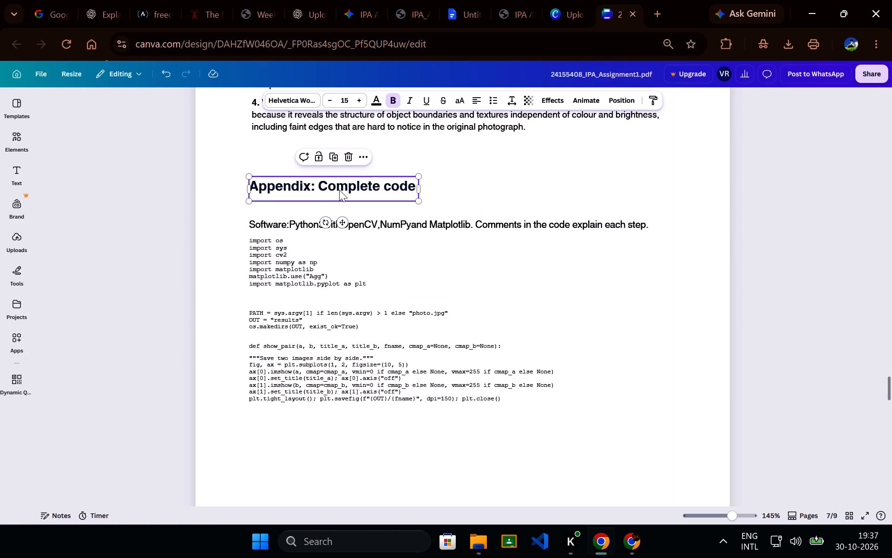
left_click_drag(356, 235, 356, 245)
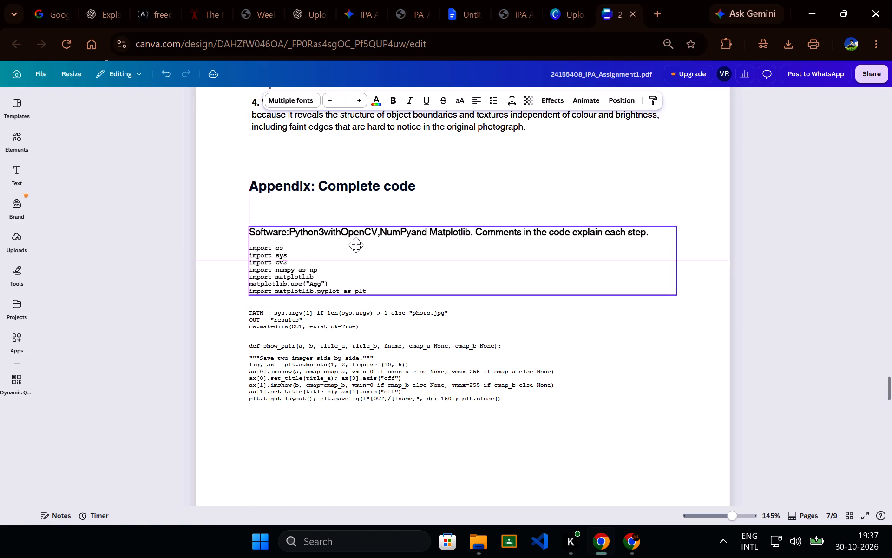
left_click_drag(356, 245, 356, 247)
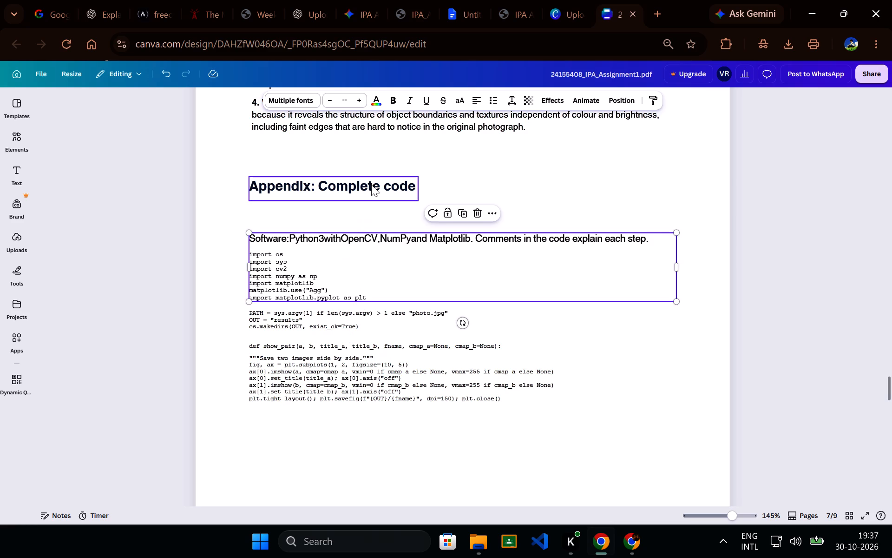
left_click_drag(371, 185, 372, 192)
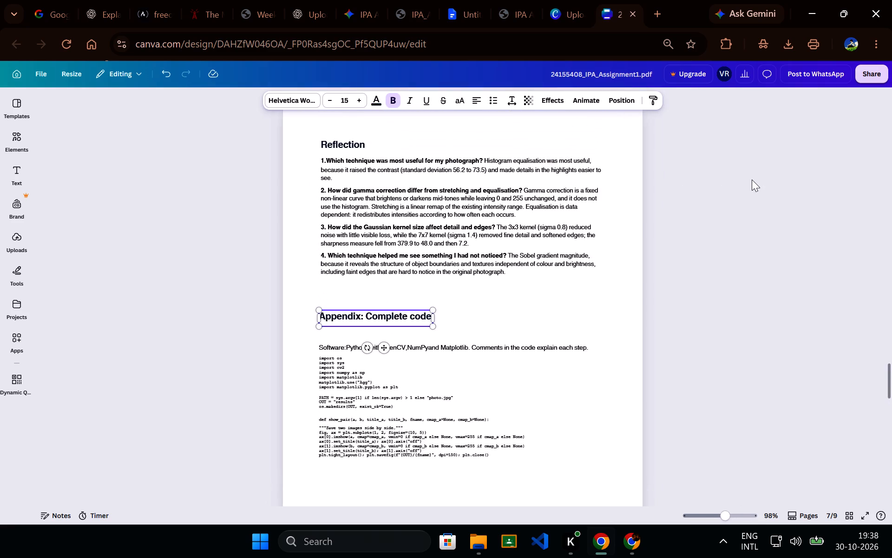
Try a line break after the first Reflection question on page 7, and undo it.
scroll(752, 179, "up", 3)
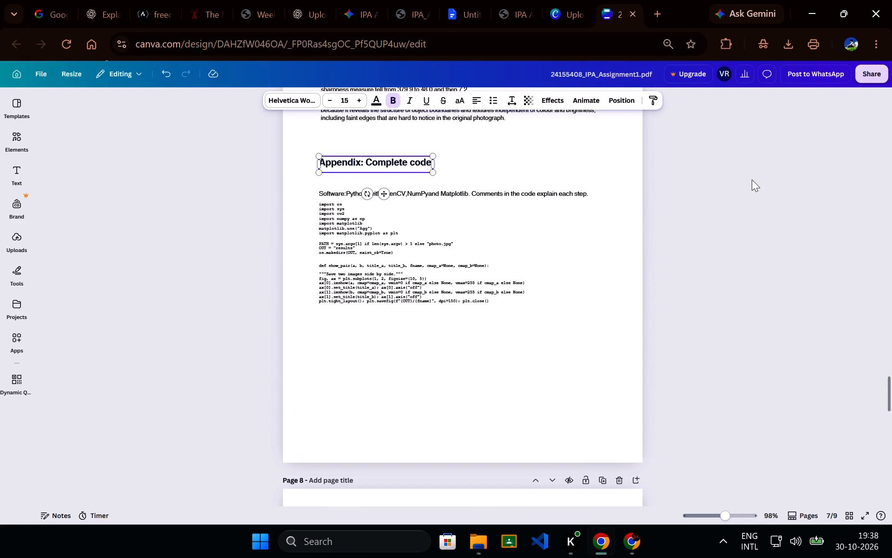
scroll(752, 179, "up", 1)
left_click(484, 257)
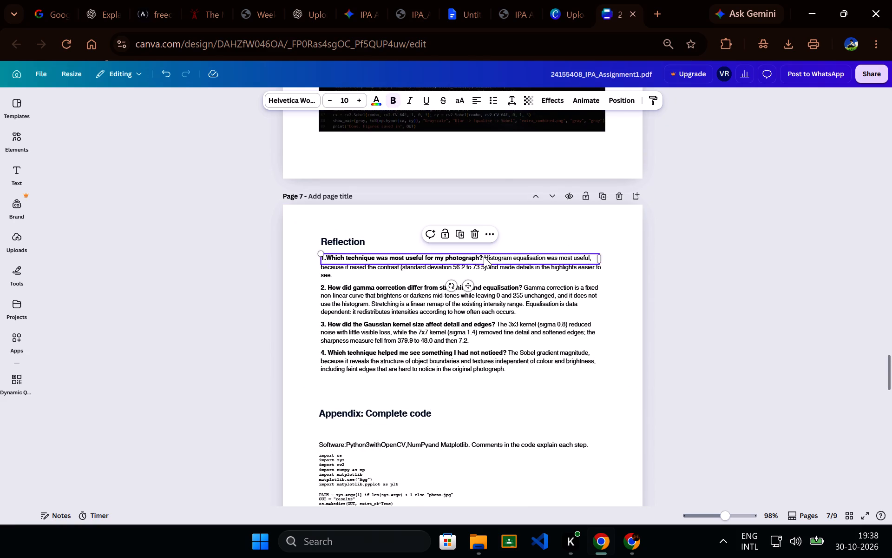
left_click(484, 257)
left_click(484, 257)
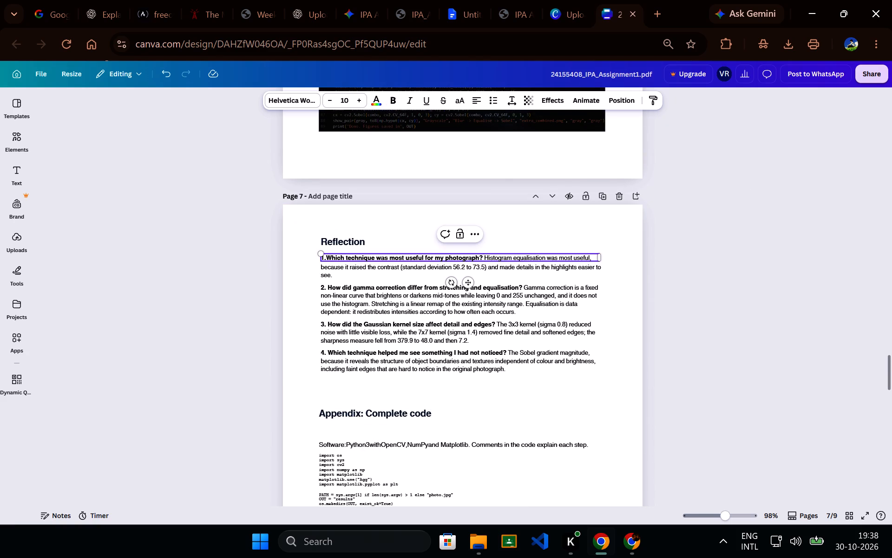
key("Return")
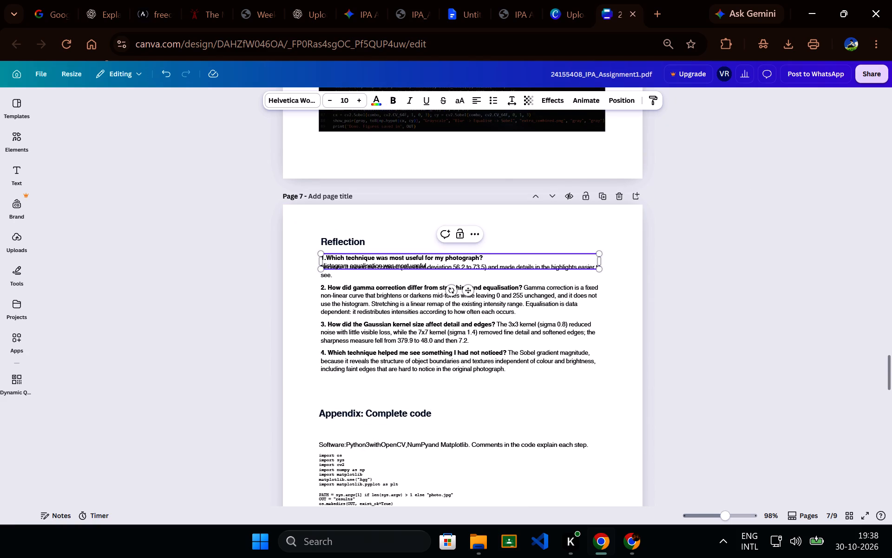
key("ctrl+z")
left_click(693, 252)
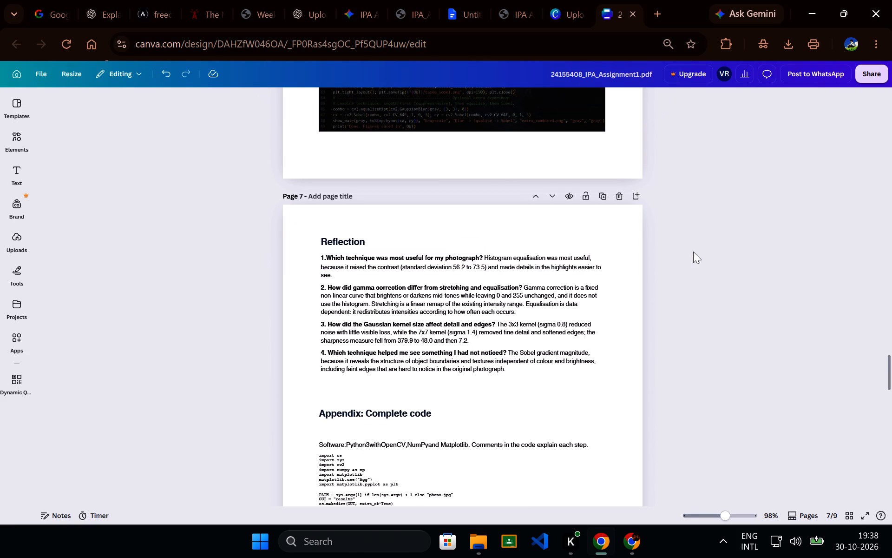
Copy the Task 1 to Task 3 code blocks from page 8 and paste them onto page 7.
scroll(693, 252, "down", 2)
scroll(693, 252, "up", 6)
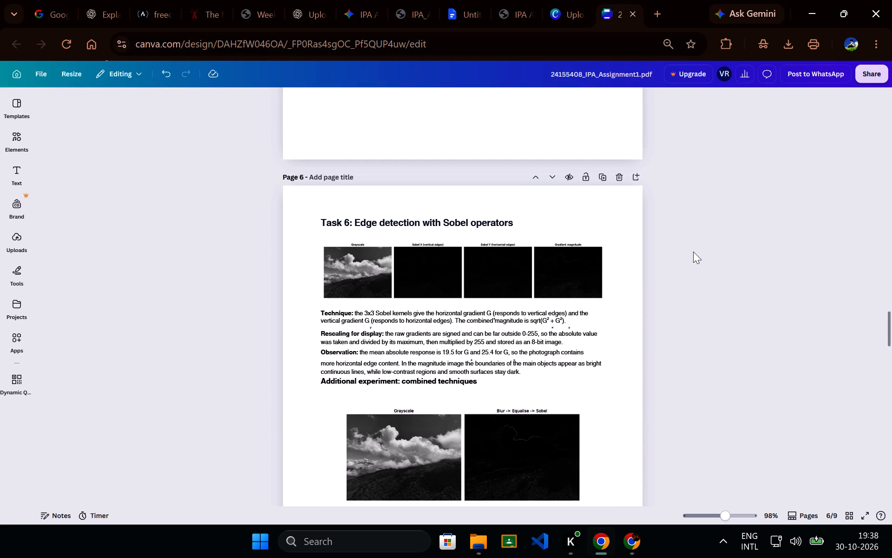
scroll(693, 252, "down", 10)
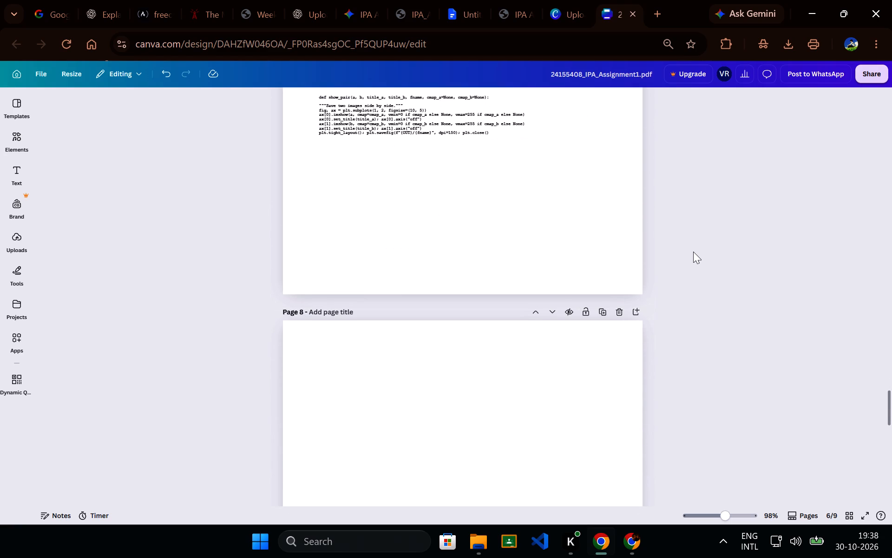
scroll(693, 252, "down", 2)
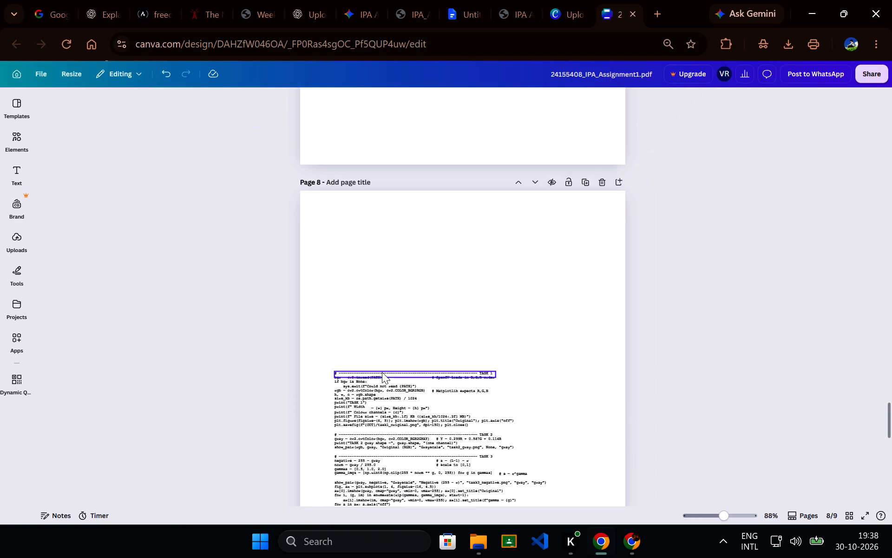
scroll(639, 305, "down", 2)
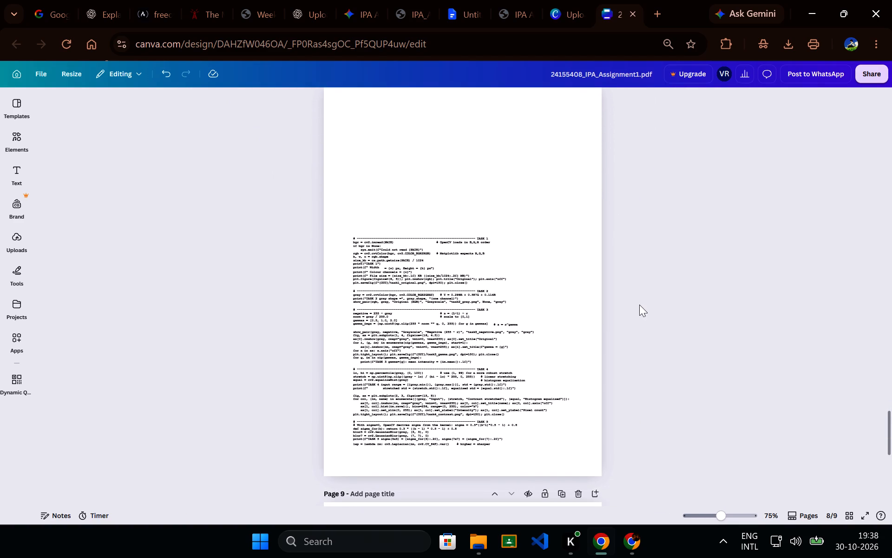
left_click_drag(341, 224, 354, 255)
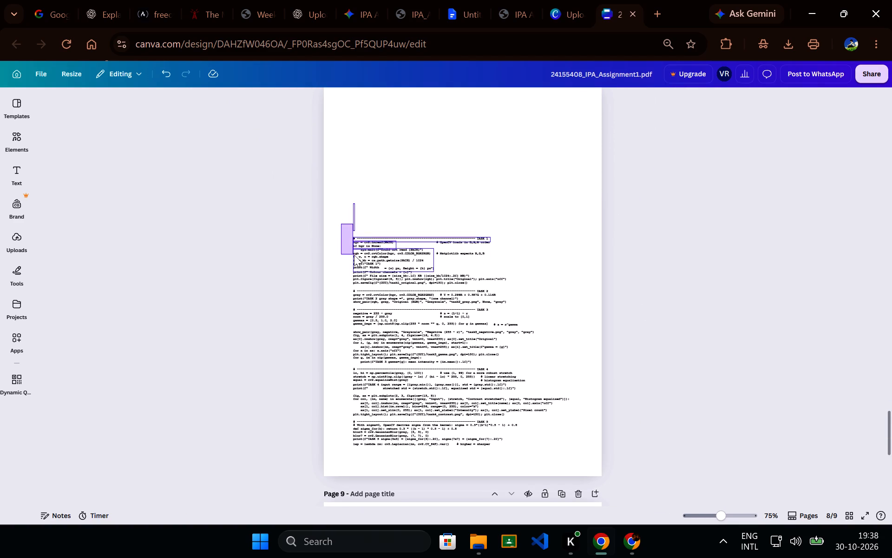
left_click_drag(354, 255, 488, 320)
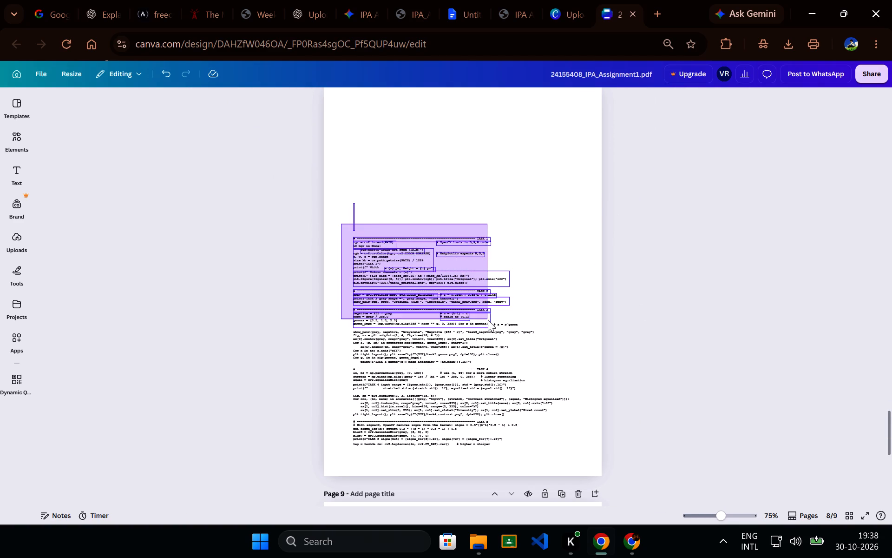
left_click_drag(488, 320, 535, 365)
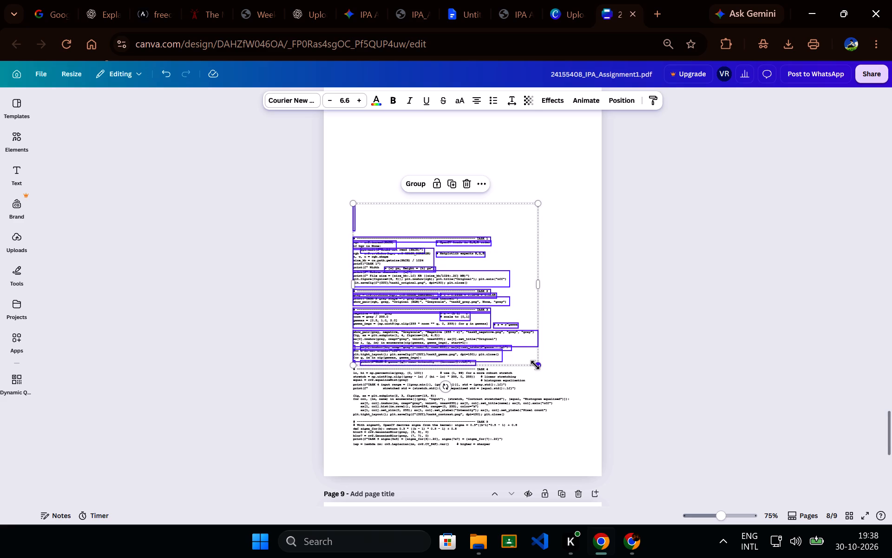
key("ctrl+c")
scroll(535, 365, "up", 2)
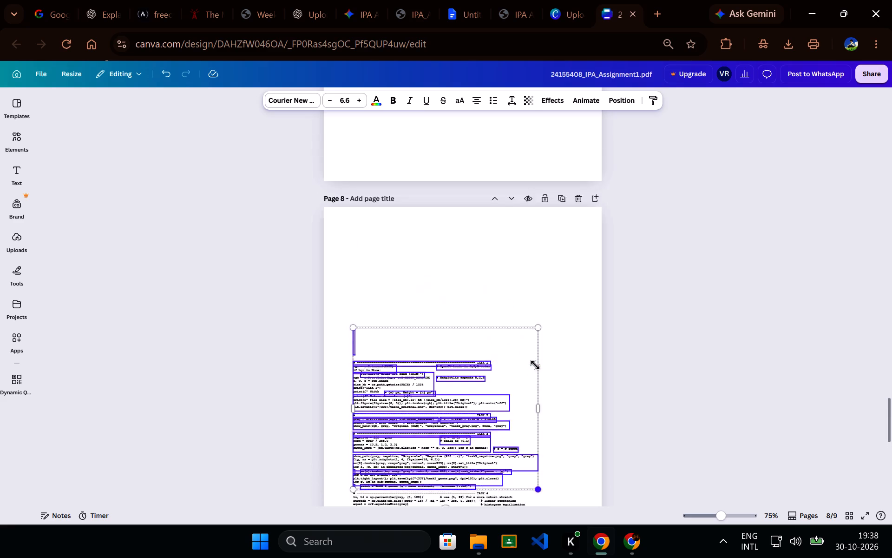
scroll(535, 365, "up", 2)
left_click(409, 251)
key("ctrl+v")
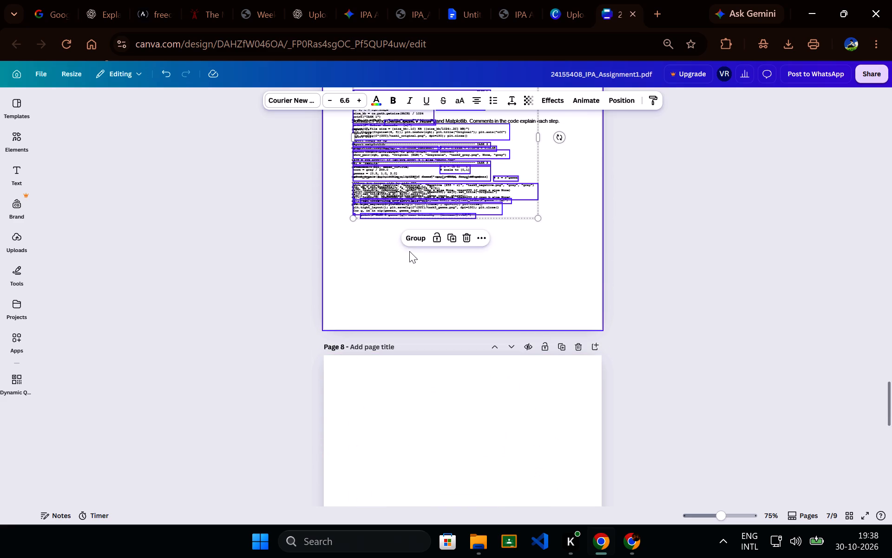
Position the pasted Task 1 to Task 3 code directly below the show_pair function, left-aligned with the code above.
scroll(685, 246, "up", 1)
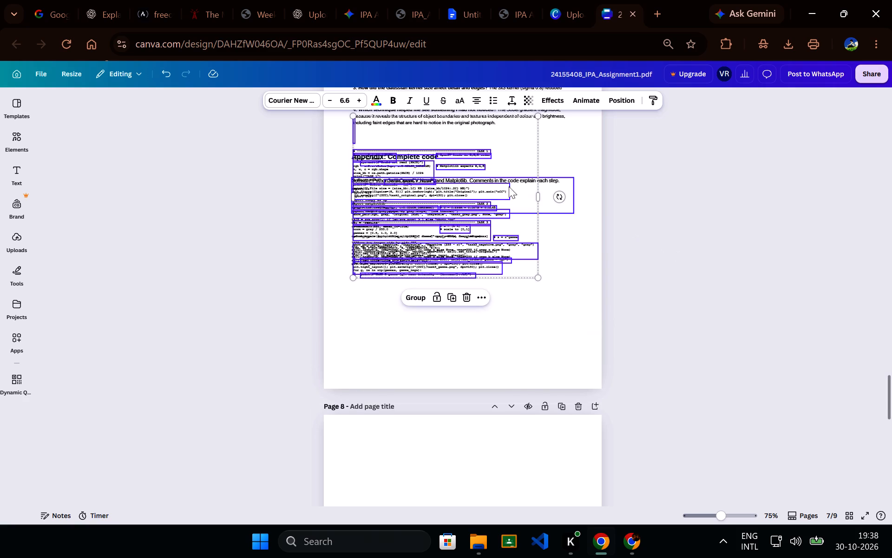
left_click_drag(450, 140, 445, 263)
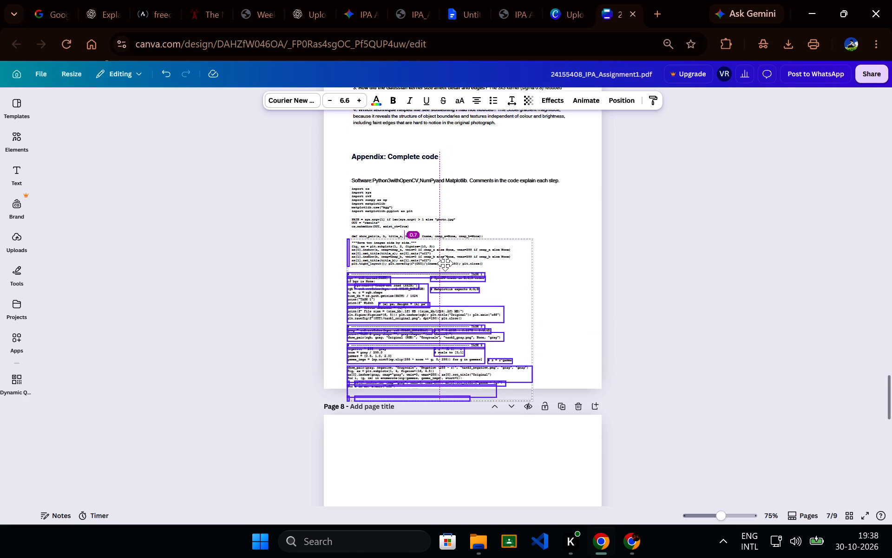
left_click_drag(445, 263, 446, 294)
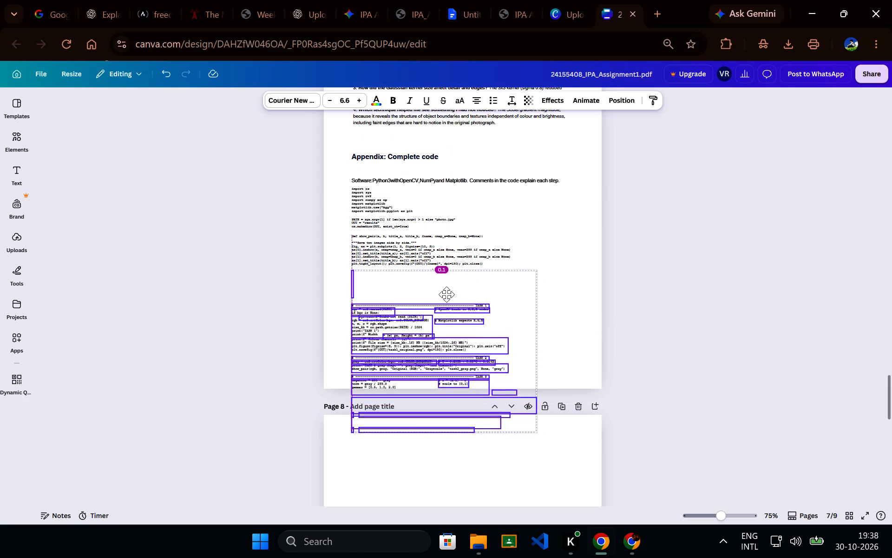
left_click_drag(446, 294, 449, 290)
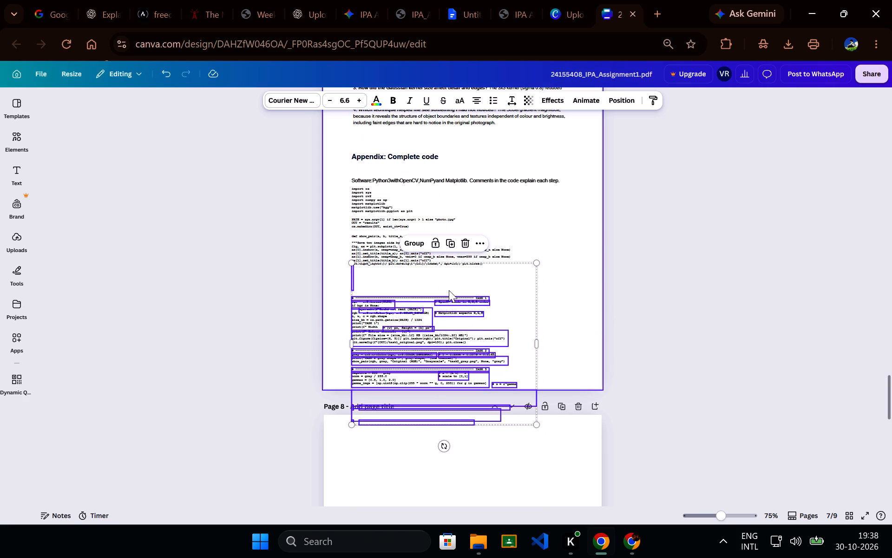
left_click_drag(449, 290, 448, 266)
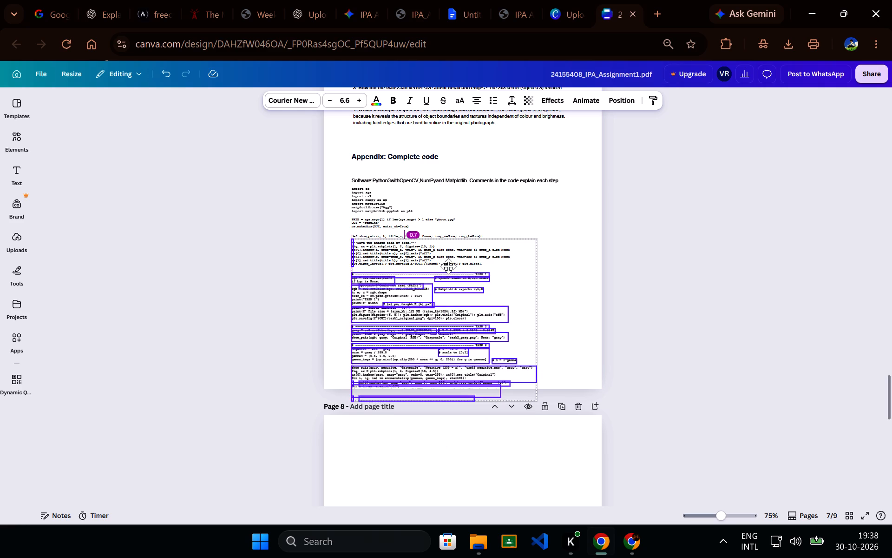
left_click_drag(448, 266, 448, 264)
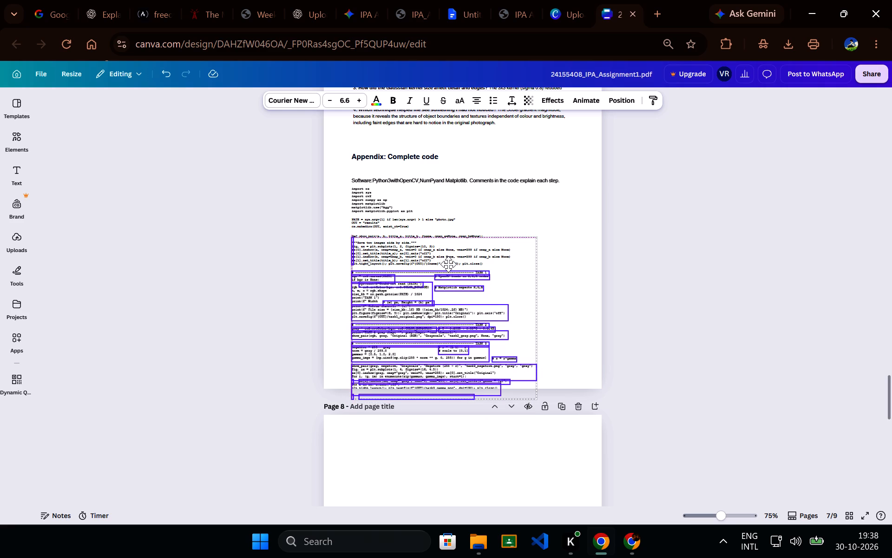
left_click_drag(448, 264, 447, 264)
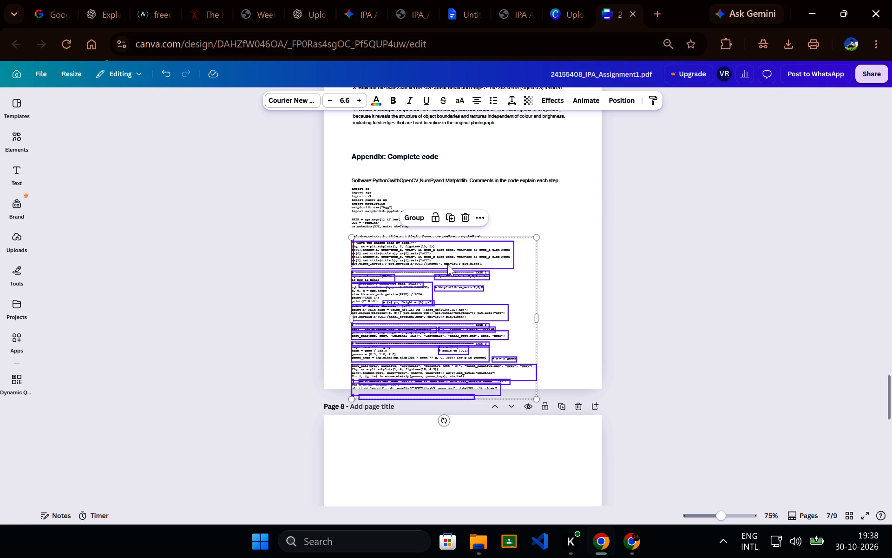
left_click(708, 219)
Delete the pasted Task 3 code, from its "TASK 3" comment line down, from the bottom of page 7.
scroll(708, 219, "down", 1)
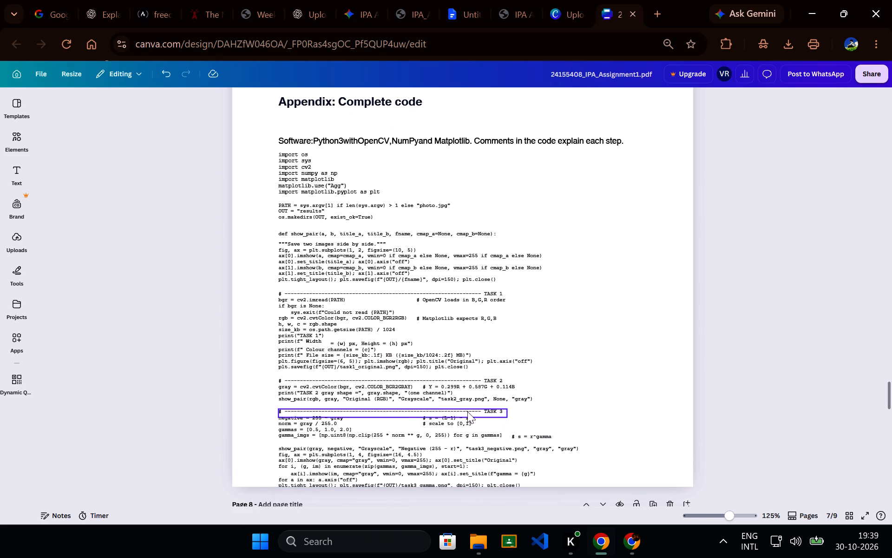
left_click_drag(272, 404, 287, 415)
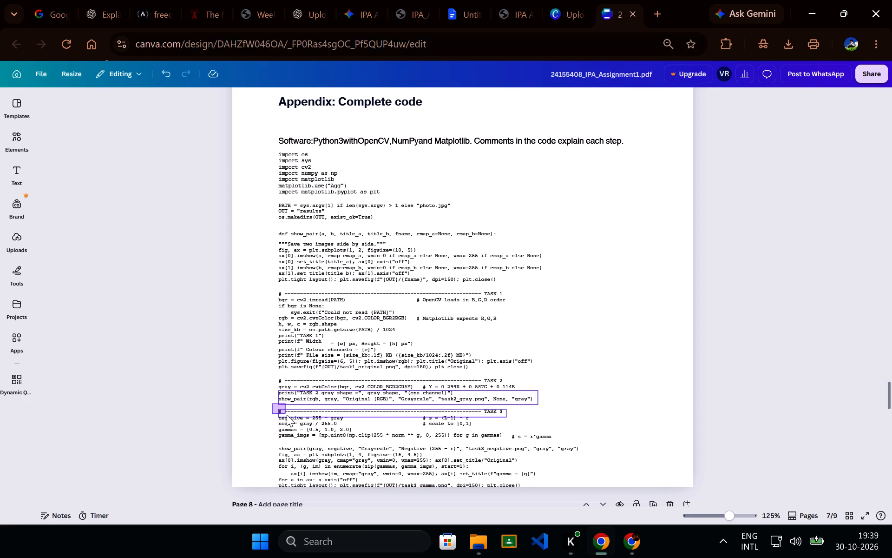
left_click_drag(287, 415, 272, 408)
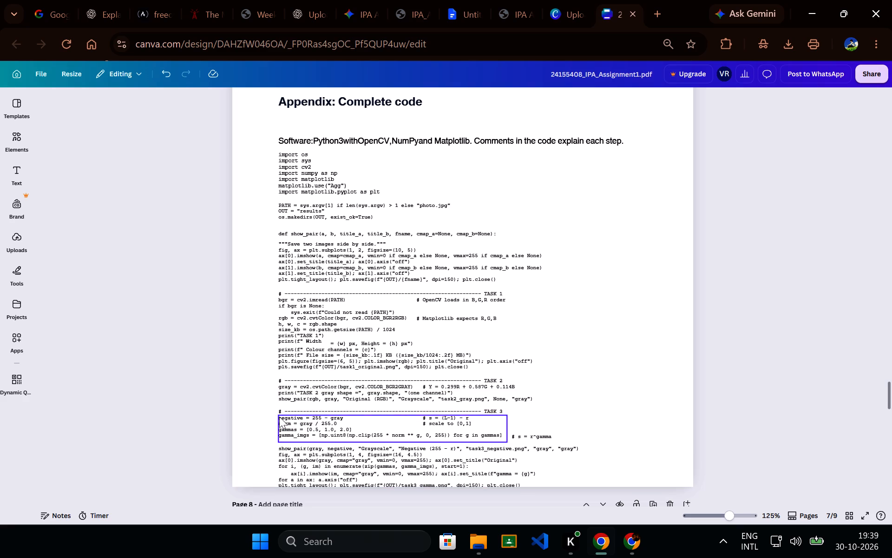
left_click_drag(272, 411, 377, 462)
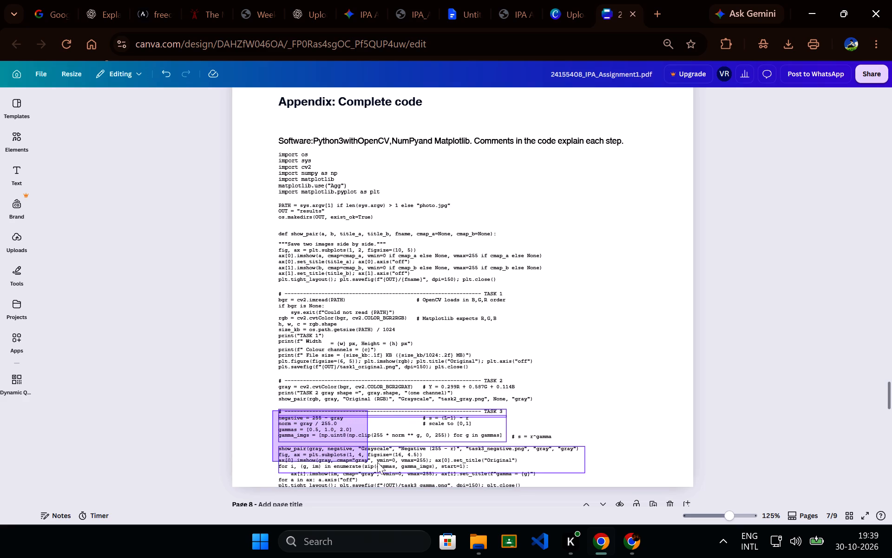
left_click_drag(377, 462, 513, 500)
key("Delete")
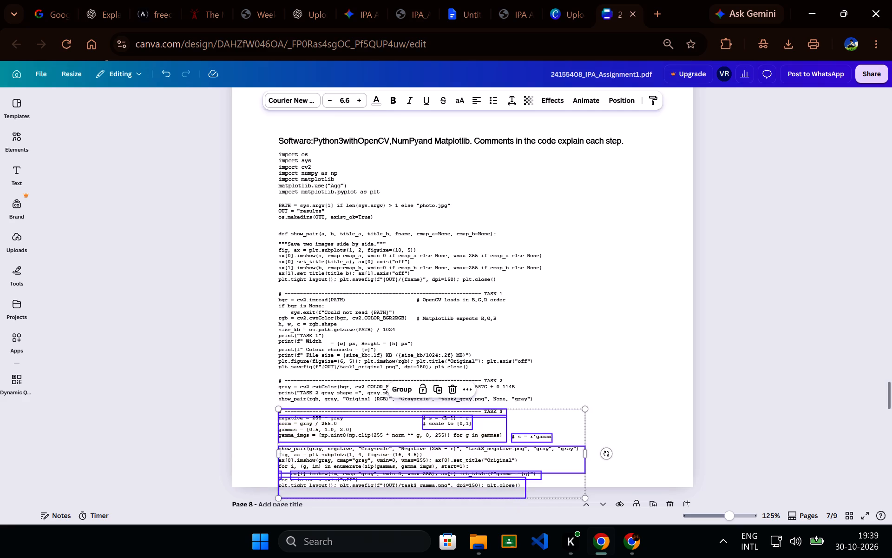
left_click(806, 337)
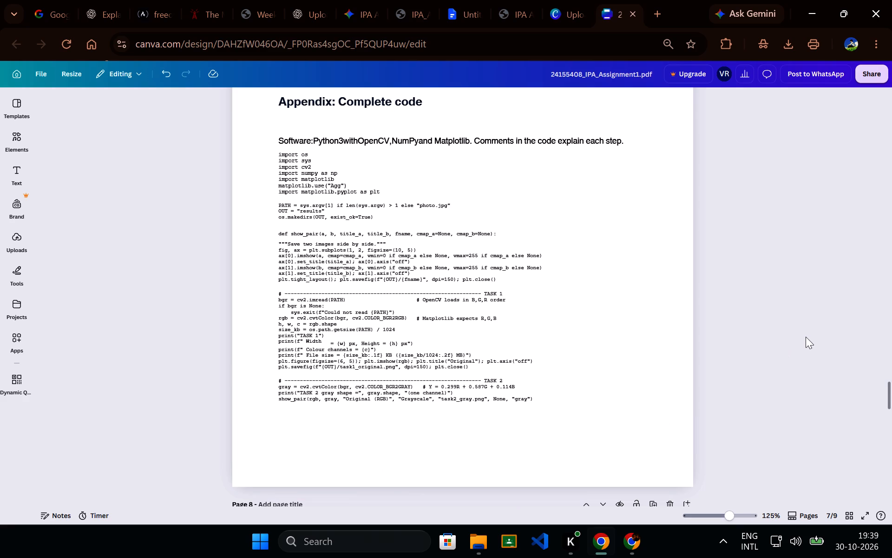
Delete the duplicate Task 1 and Task 2 code from page 8, leaving the code from the Task 3 comment line down.
scroll(806, 337, "down", 5)
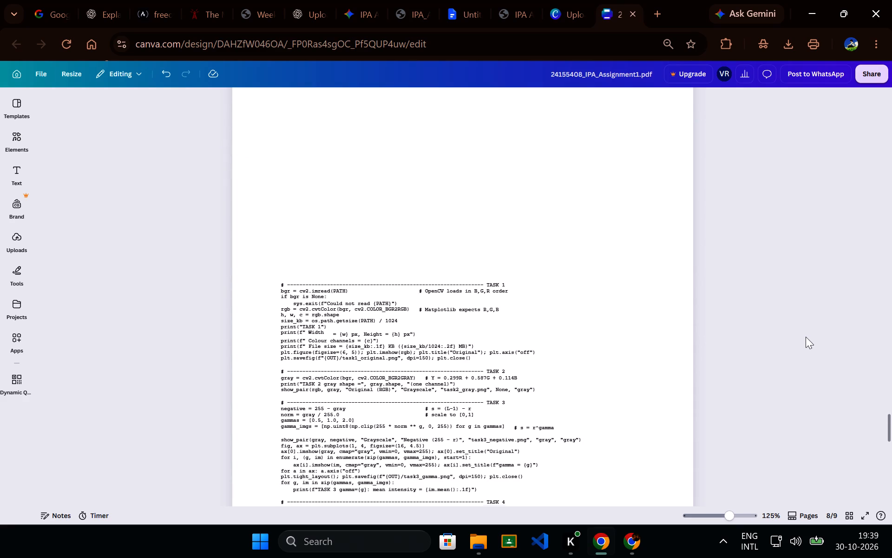
left_click_drag(264, 260, 365, 348)
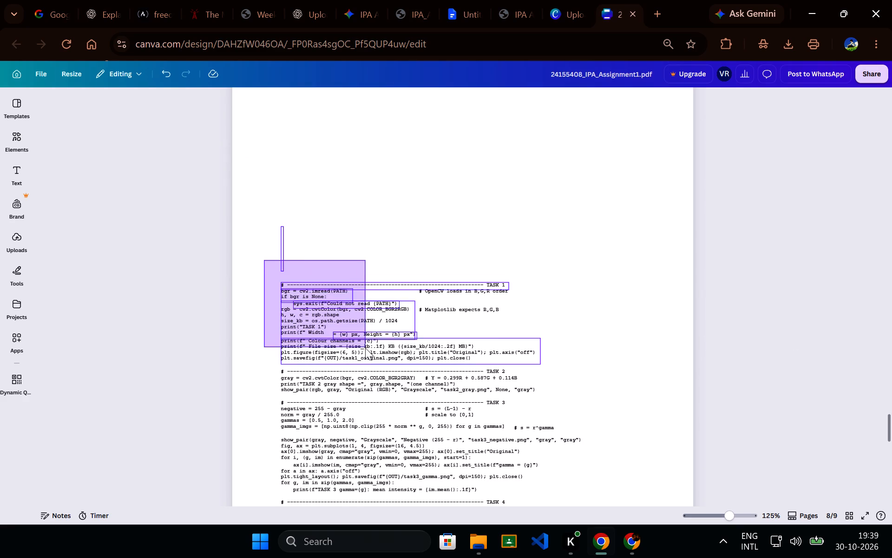
left_click_drag(365, 348, 557, 385)
scroll(387, 360, "right", 1)
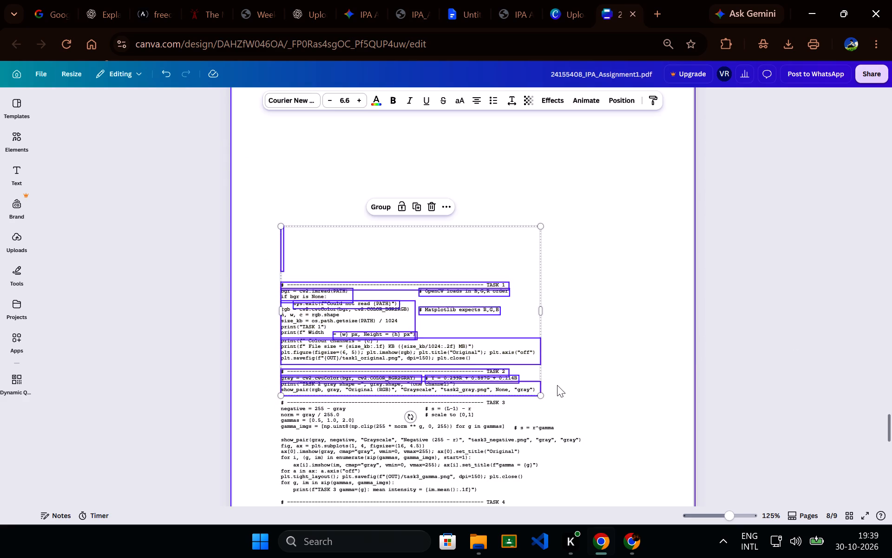
key("Delete")
Copy the Task 3 to Task 5 code on page 8 and paste it onto the same page.
scroll(598, 327, "down", 2)
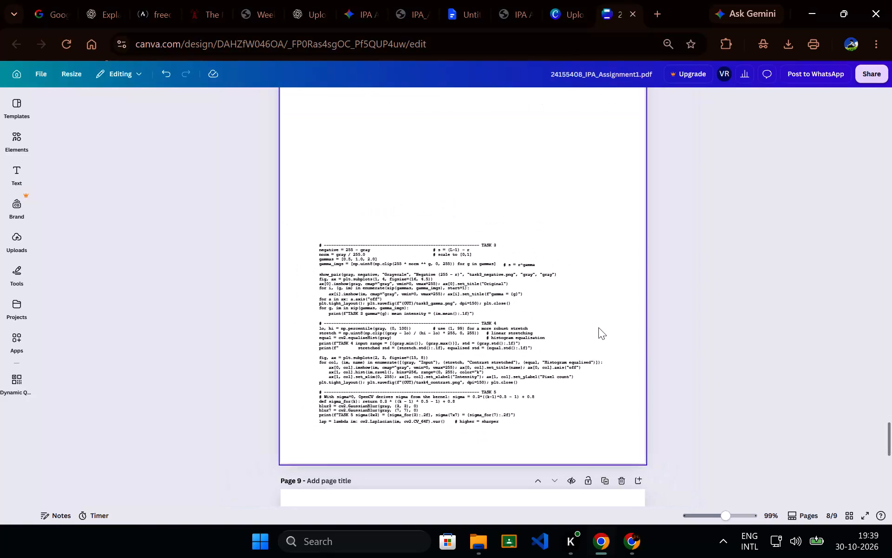
left_click(319, 219)
left_click_drag(319, 219, 525, 407)
scroll(453, 346, "right", 1)
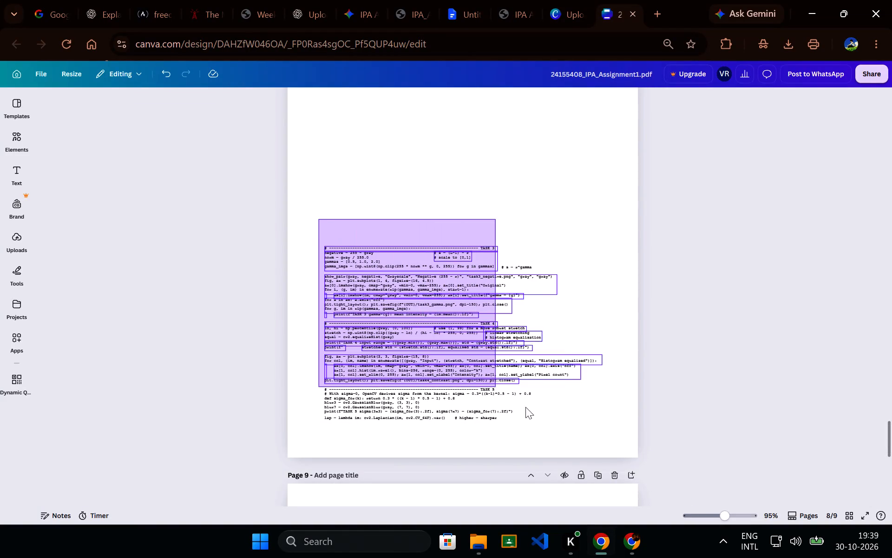
scroll(525, 407, "right", 1)
left_click_drag(525, 407, 603, 431)
key("ctrl+c")
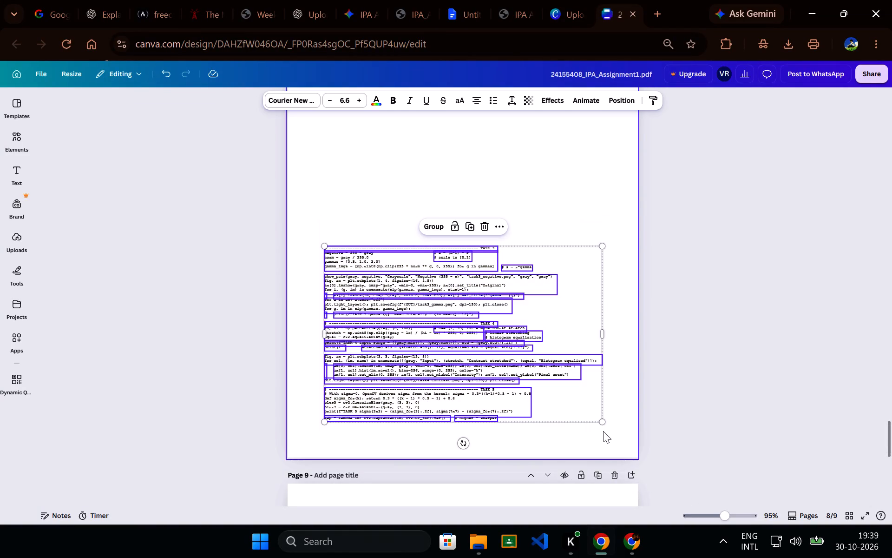
scroll(487, 227, "up", 2)
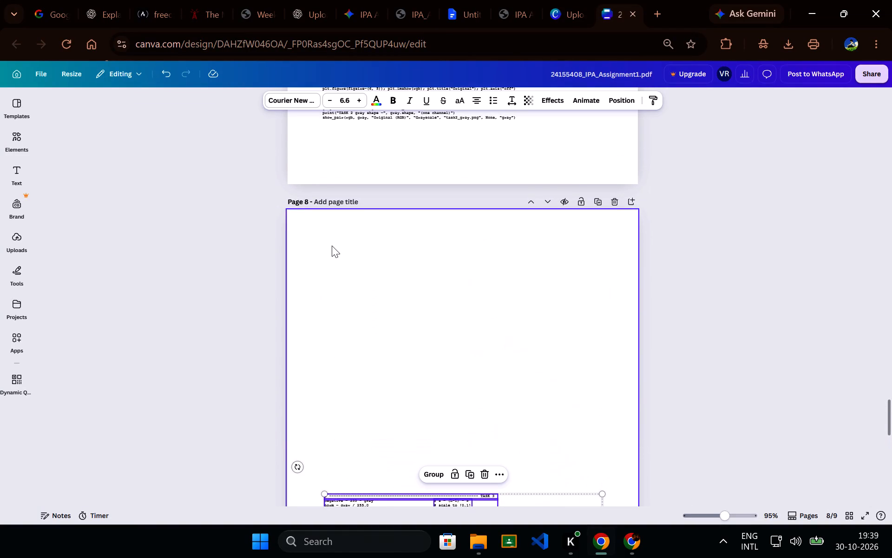
left_click(332, 246)
key("ctrl+v")
Move the pasted Task 3 to Task 5 code up into the empty upper part of page 8, keeping the left margin.
scroll(466, 283, "down", 1)
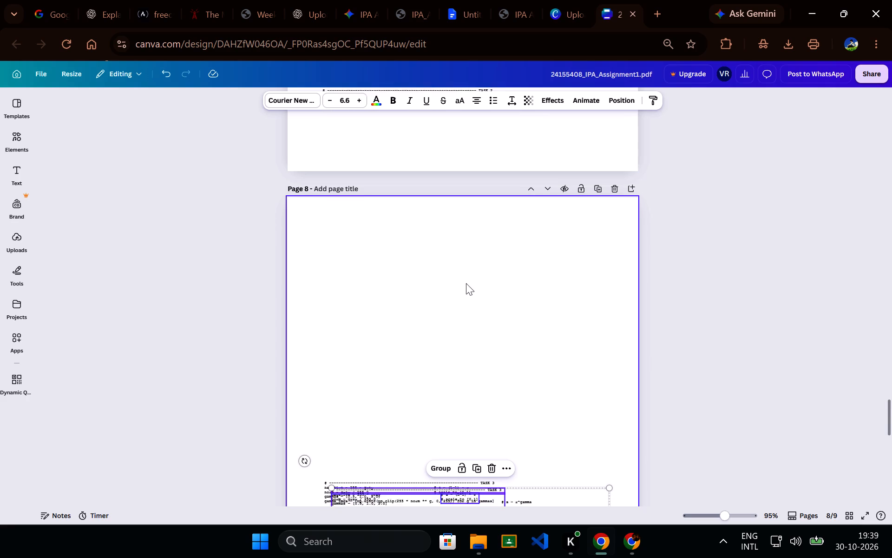
scroll(466, 283, "down", 1)
left_click_drag(583, 450, 575, 221)
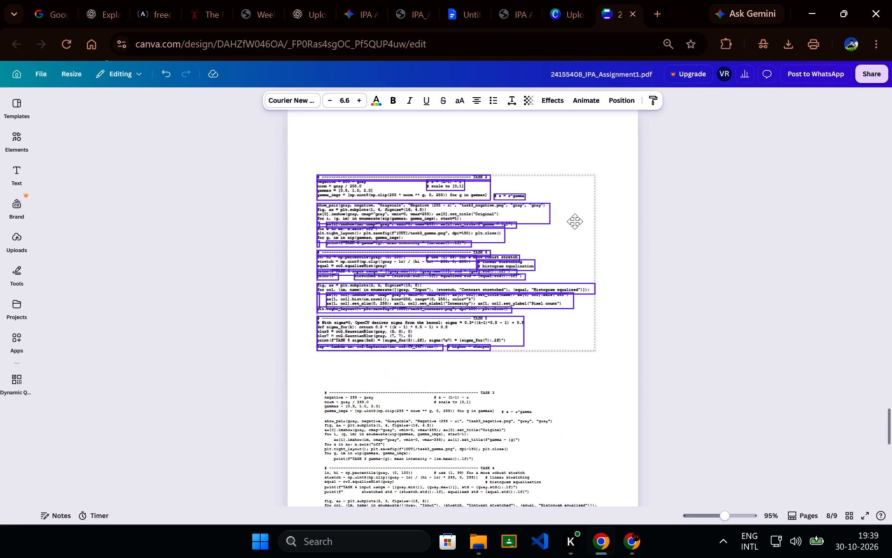
left_click_drag(575, 221, 570, 197)
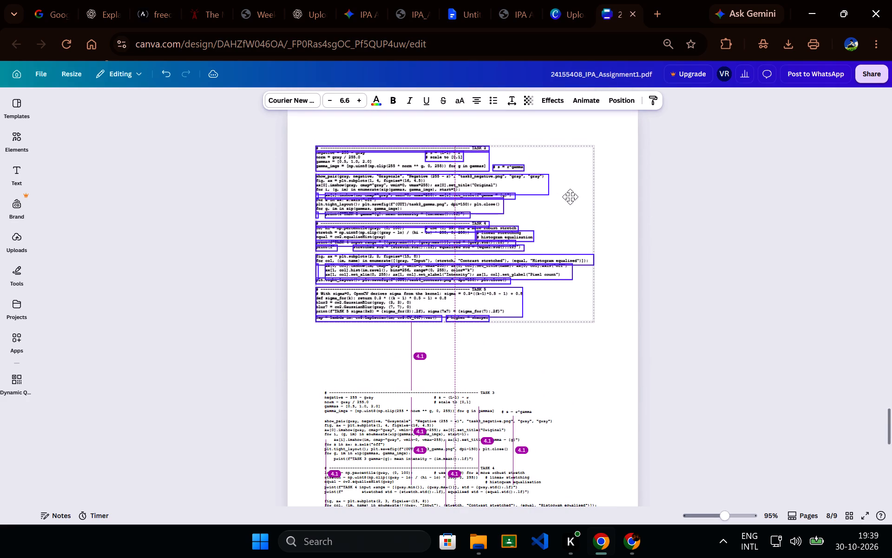
left_click_drag(570, 197, 573, 194)
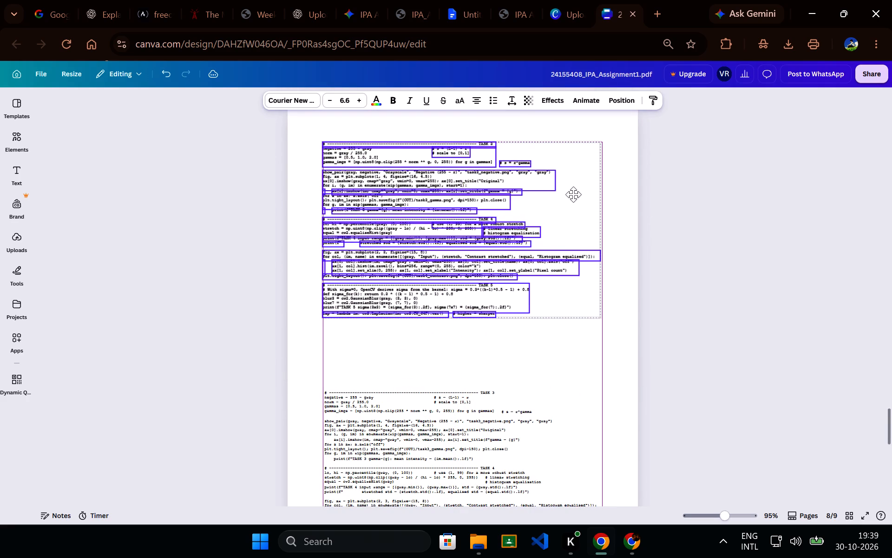
left_click_drag(573, 194, 574, 194)
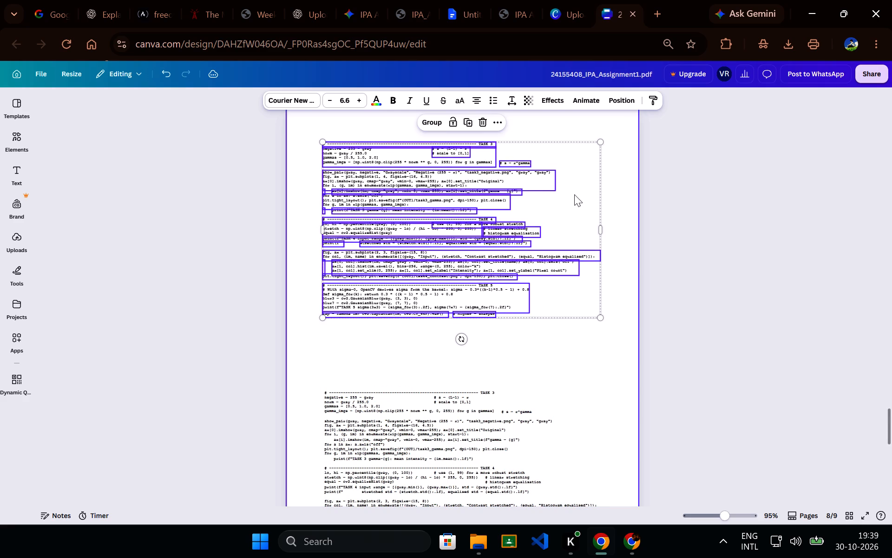
left_click(715, 236)
Delete the original Task 3 to Task 5 code from the lower part of page 8.
scroll(715, 236, "down", 2)
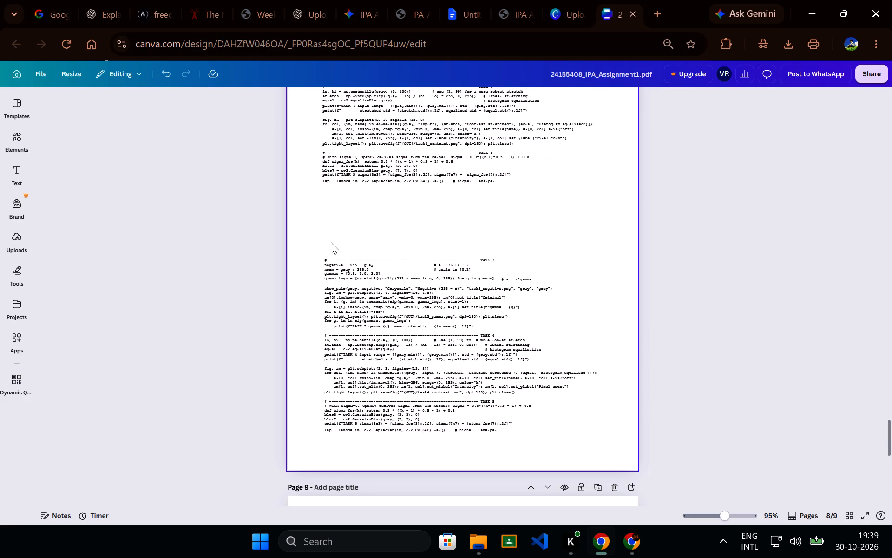
left_click_drag(315, 243, 562, 445)
key("Delete")
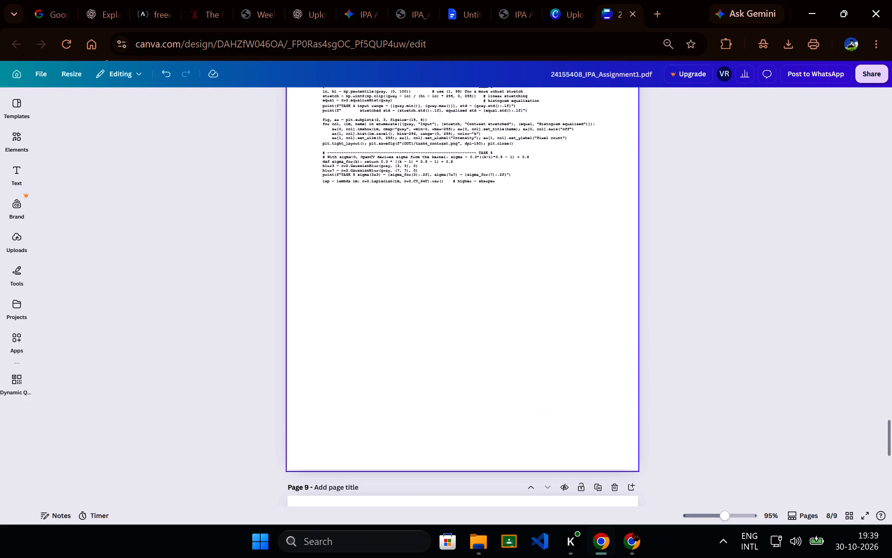
Copy all the code on page 9, from the sharpness print line through the optional extra experiment, and paste it onto page 8.
scroll(562, 445, "down", 1)
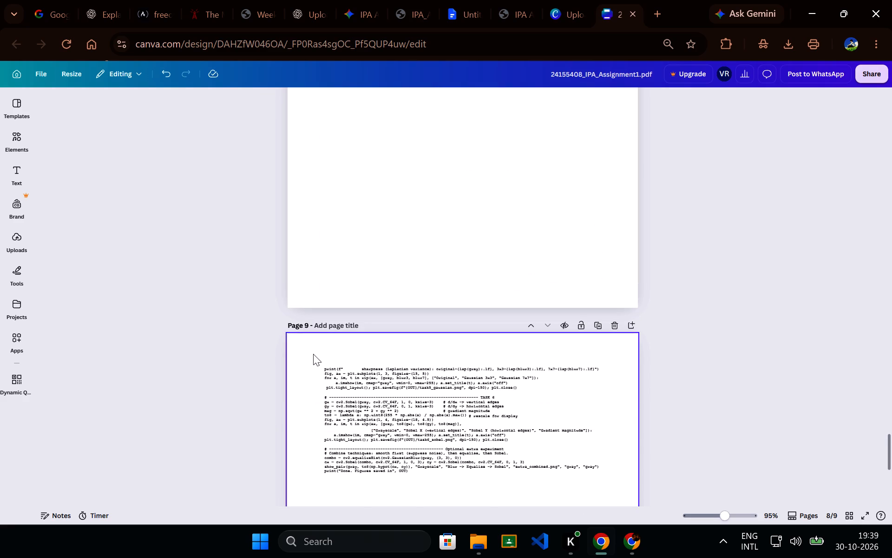
left_click_drag(313, 354, 622, 494)
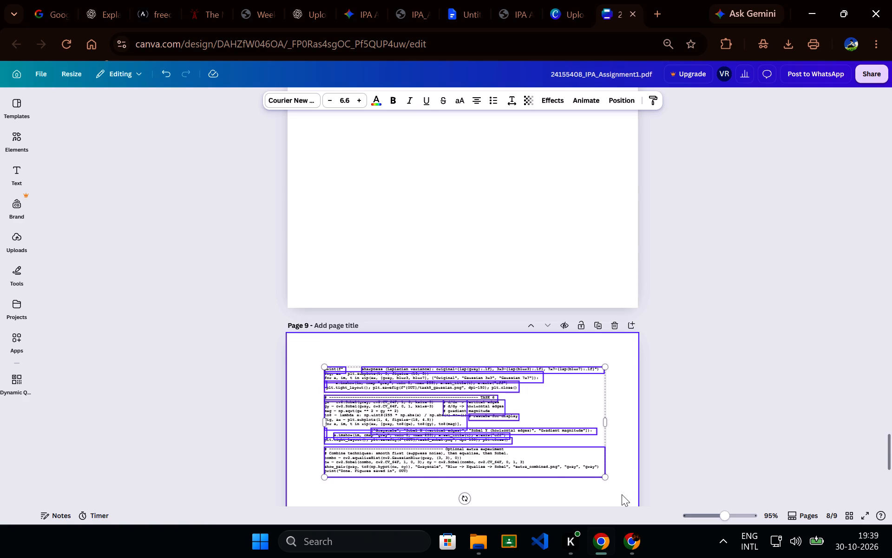
key("ctrl+c")
scroll(622, 494, "up", 1)
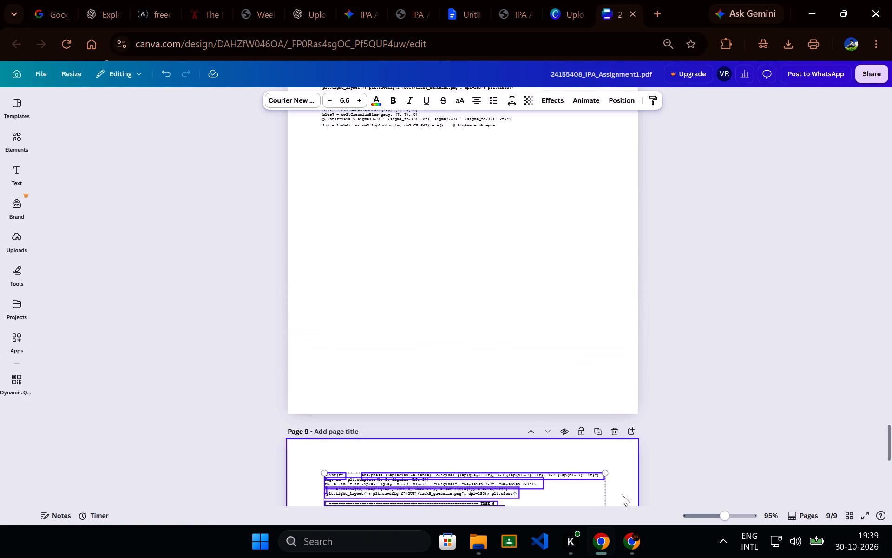
left_click(354, 174)
key("ctrl+v")
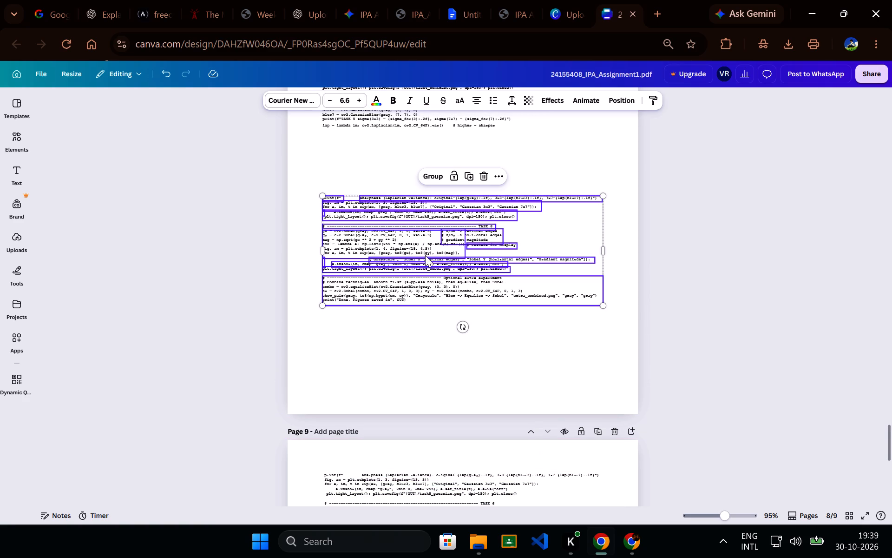
Position the pasted code directly below the Task 5 Laplacian line on page 8, left-aligned with the code above.
left_click_drag(427, 266, 425, 204)
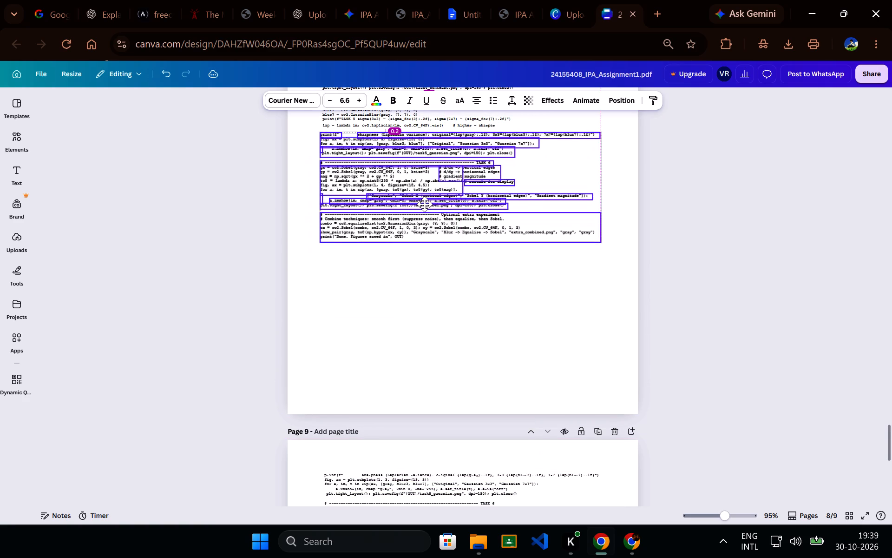
left_click_drag(425, 204, 428, 204)
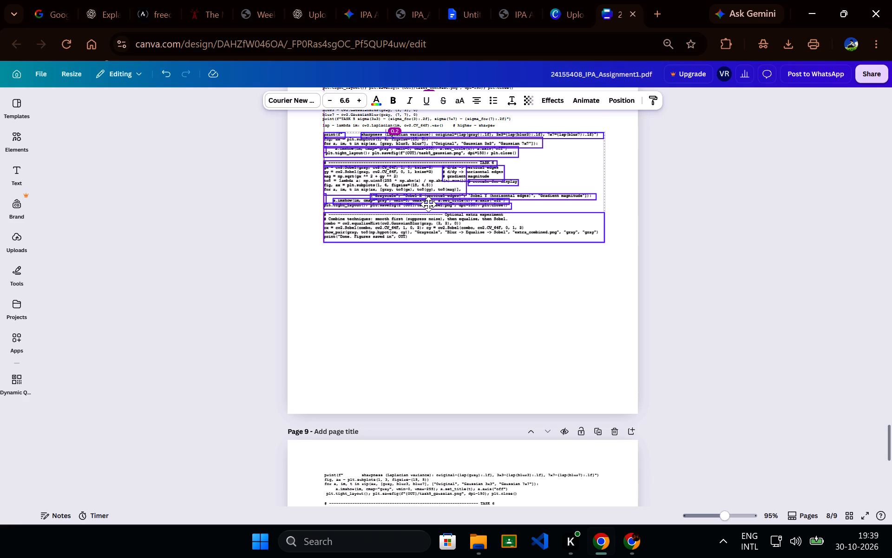
left_click_drag(428, 204, 428, 204)
left_click(643, 220)
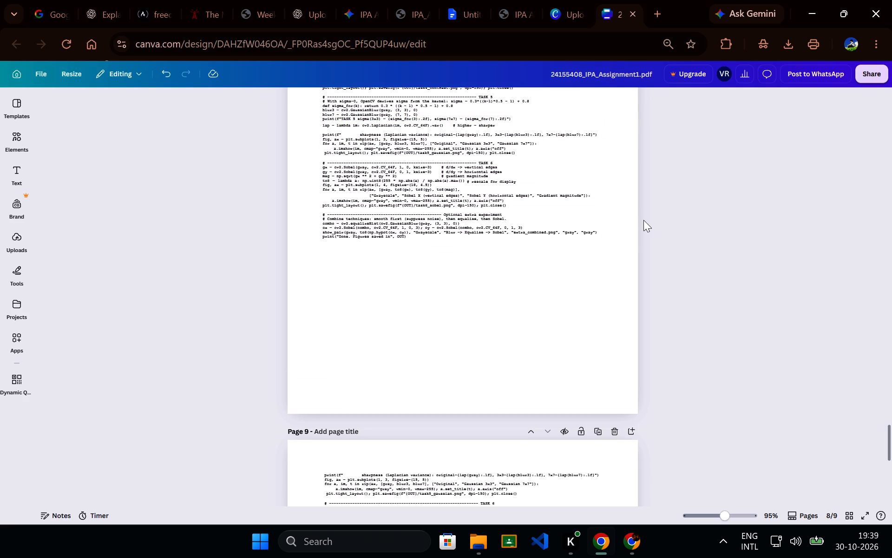
Delete page 9 with its leftover copy of the code.
scroll(522, 425, "down", 1)
left_click(495, 402)
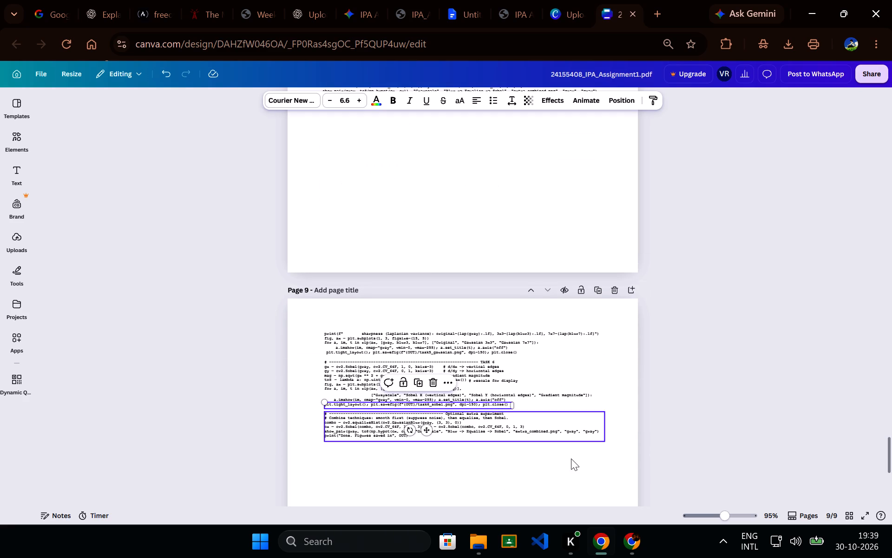
left_click_drag(571, 458, 574, 395)
left_click(617, 290)
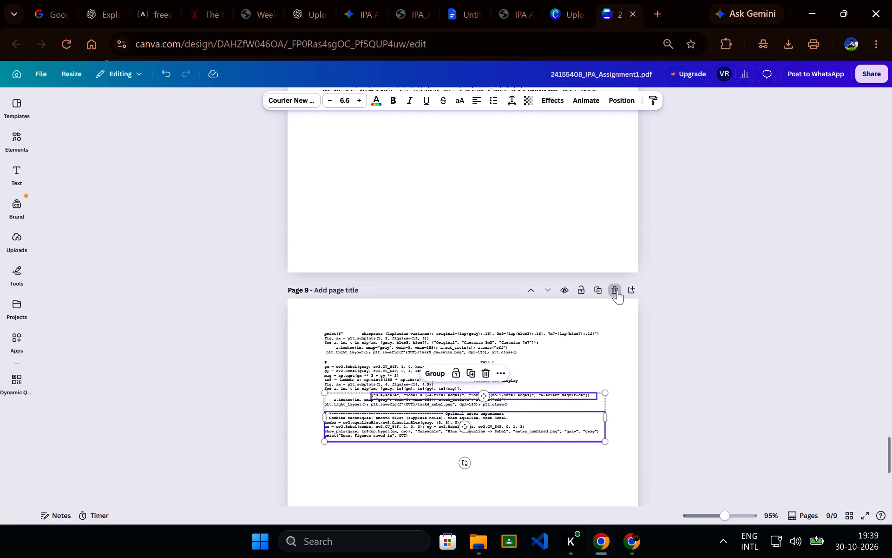
Add a subheading reading "Thank You" to page 8.
scroll(694, 295, "up", 17)
scroll(694, 295, "down", 19)
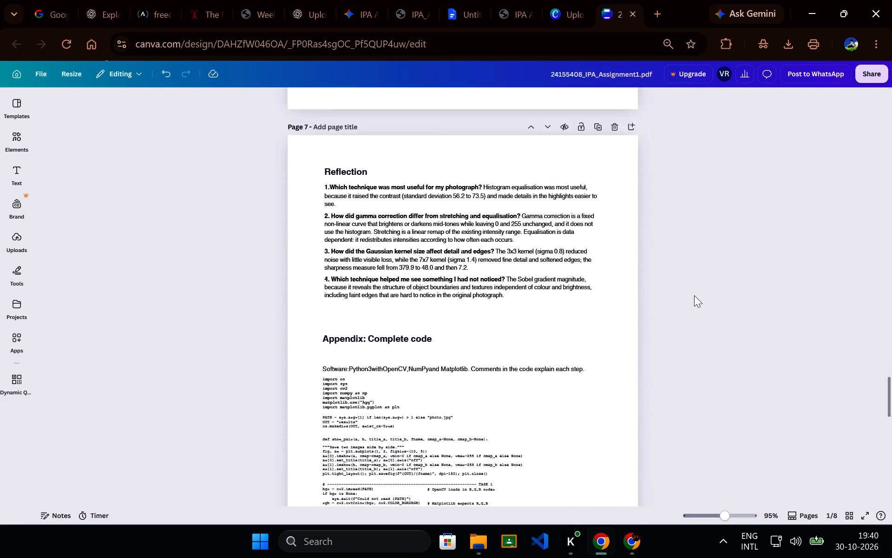
left_click(456, 387)
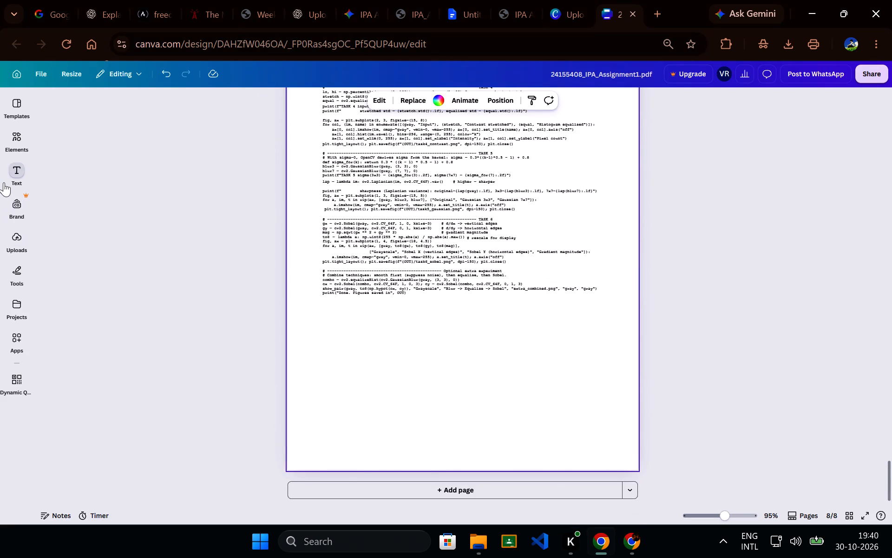
left_click(6, 180)
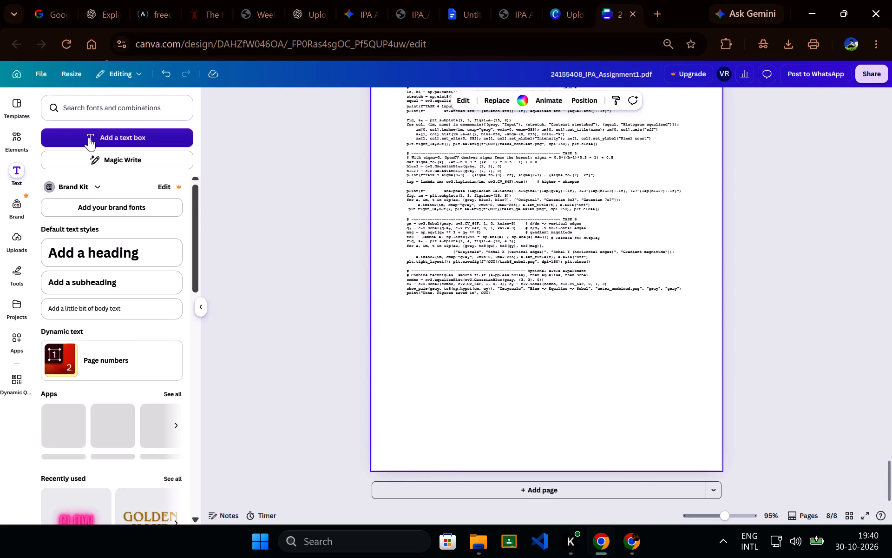
left_click(100, 278)
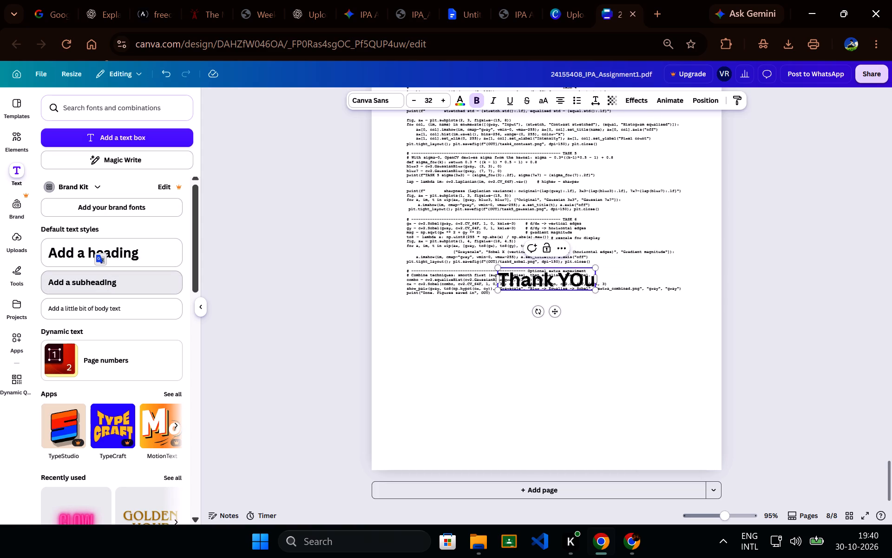
key("Left")
key("Left")
key("Right")
key("Right")
key("BackSpace")
key("BackSpace")
key("o")
key("u")
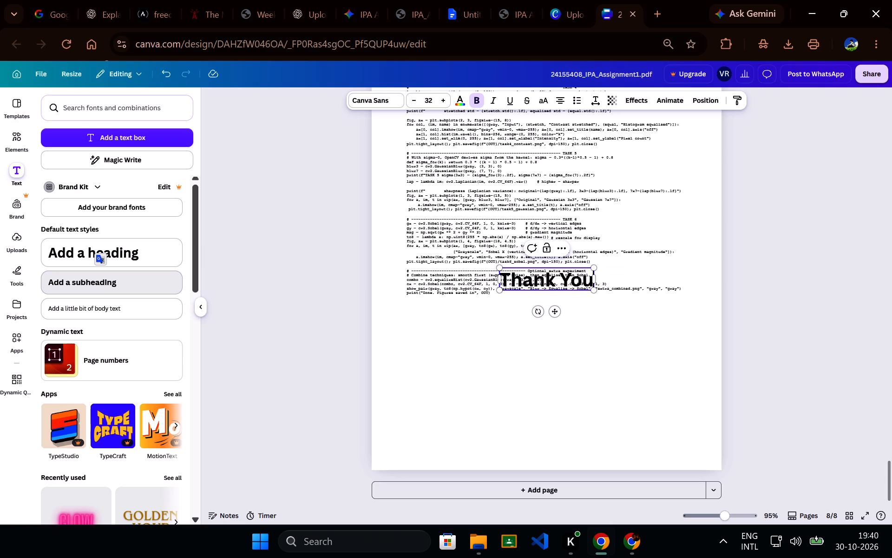
left_click(818, 290)
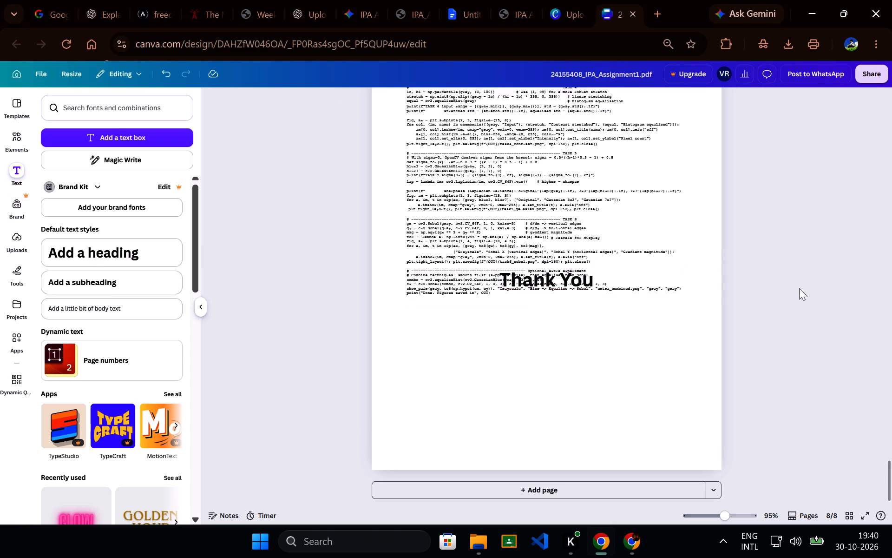
Move the "Thank You" text into the empty space below the code on page 8, near the page's horizontal centre.
left_click_drag(567, 284, 564, 400)
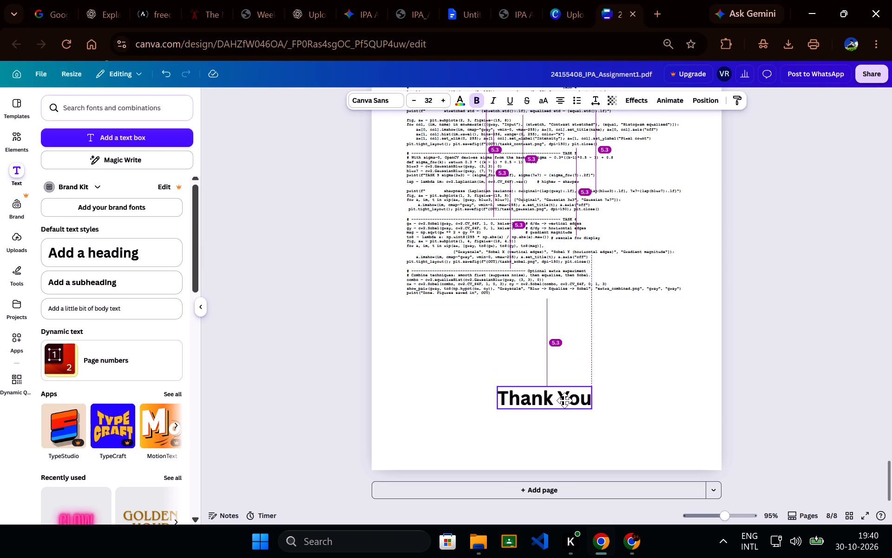
left_click_drag(564, 400, 564, 403)
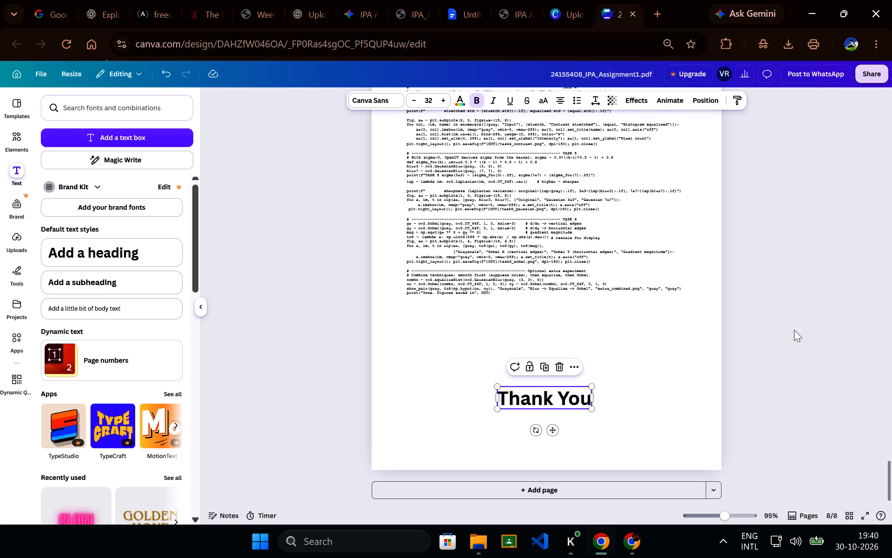
left_click(794, 330)
Rename the design by removing the 1 after "Assignment" in its title, so that it ends in "IPA_Assignment.pdf".
scroll(794, 330, "up", 10)
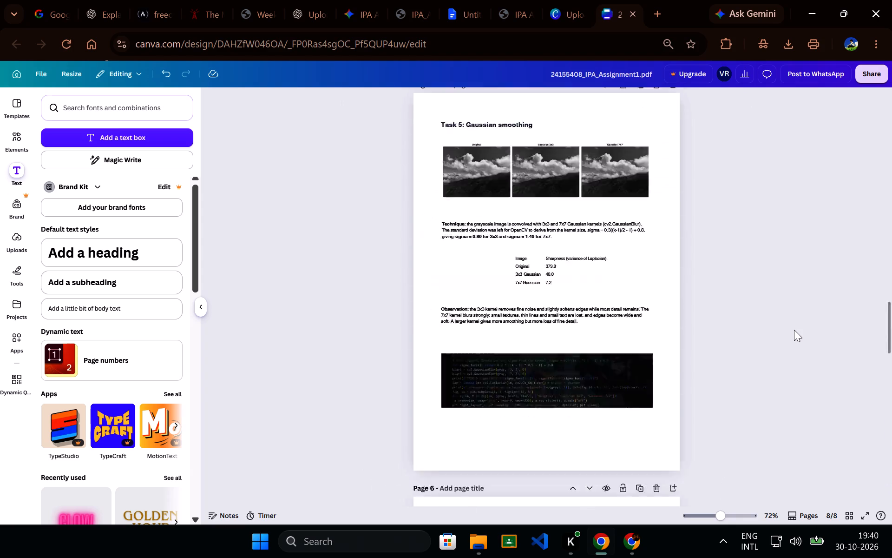
scroll(794, 330, "up", 4)
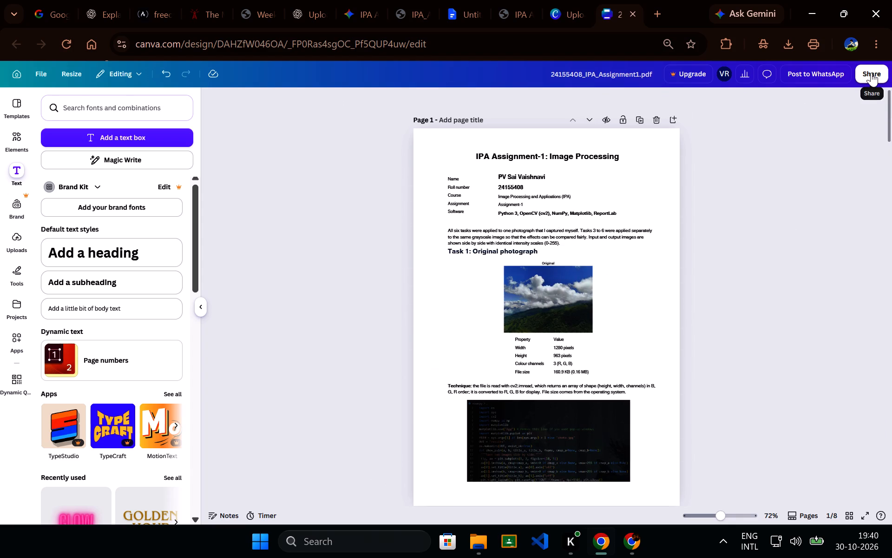
left_click(871, 73)
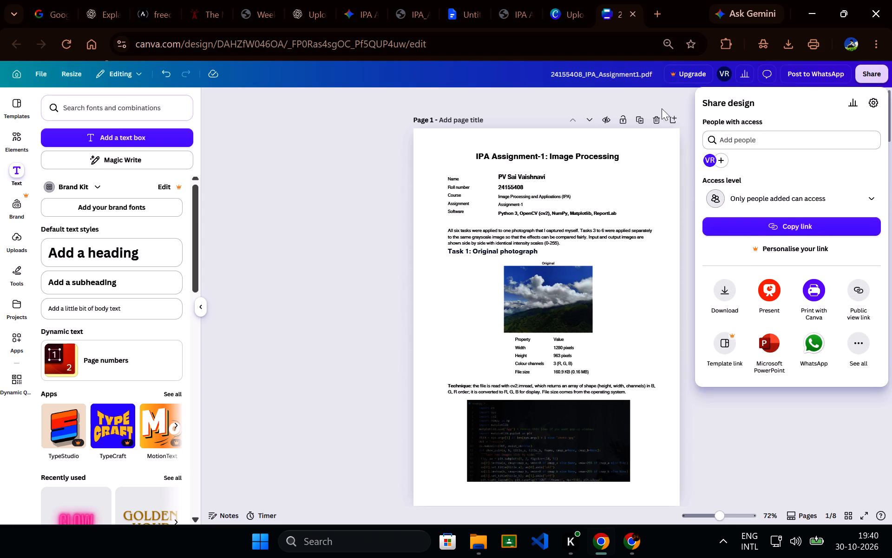
left_click(627, 75)
left_click(627, 75)
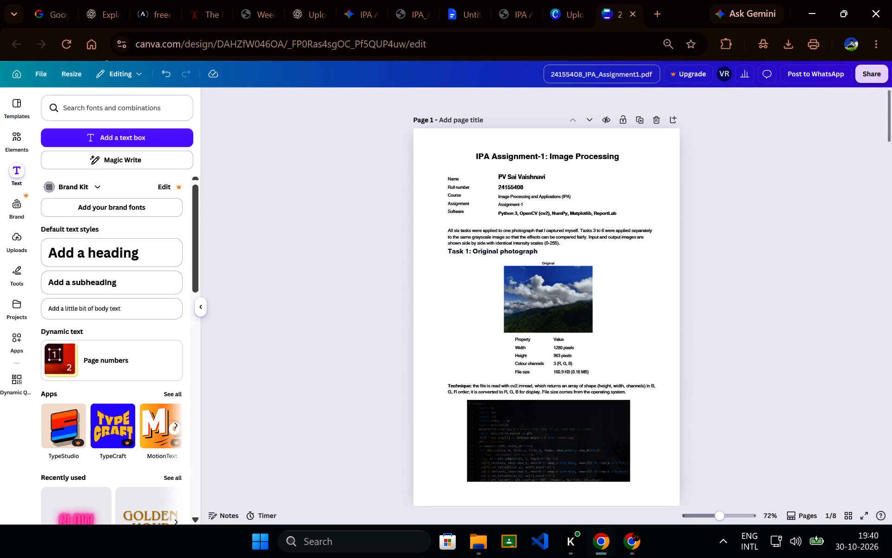
key("Right")
key("Right")
key("Right")
key("BackSpace")
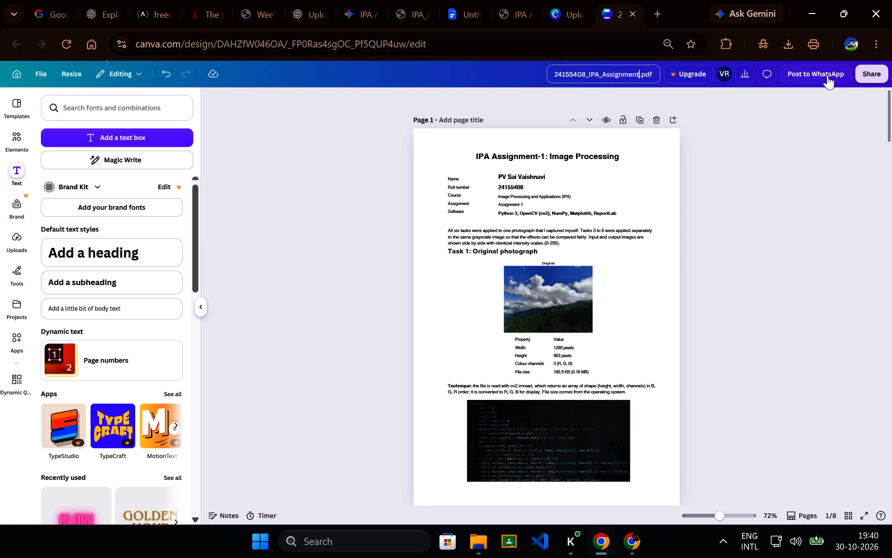
Download all pages of the design as a PDF with the Digital preset, saving it to the Downloads folder under the suggested name.
left_click(866, 69)
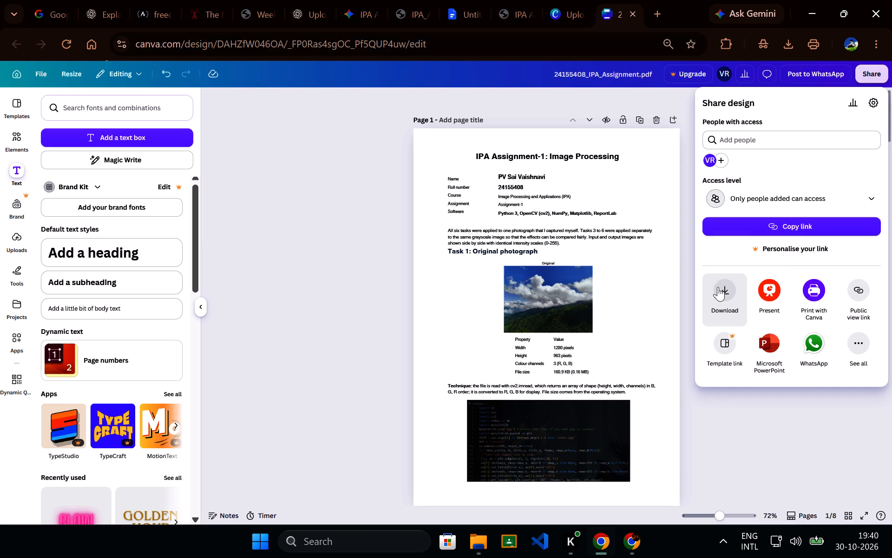
left_click(718, 287)
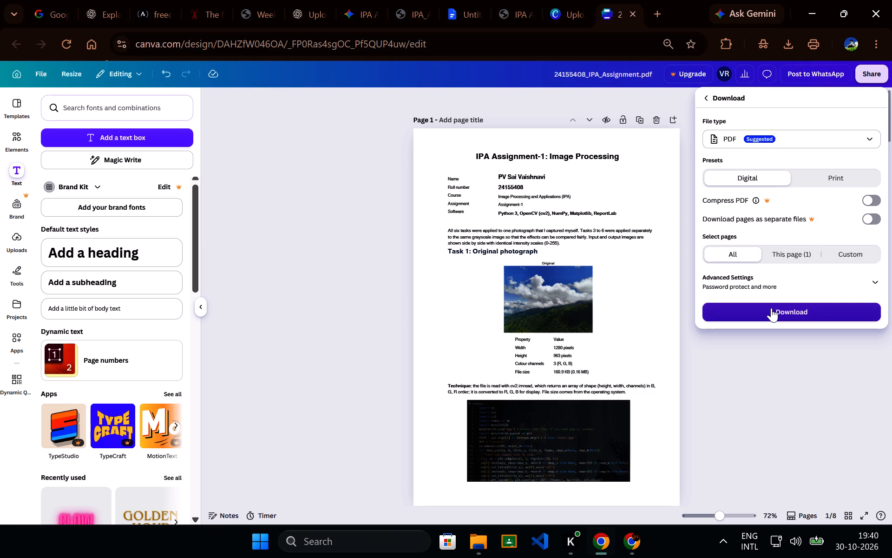
left_click(771, 308)
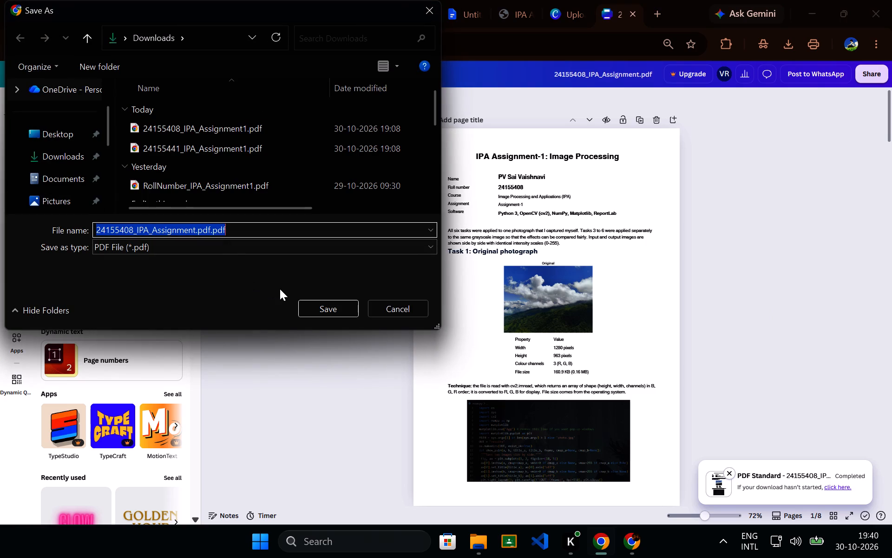
left_click(340, 307)
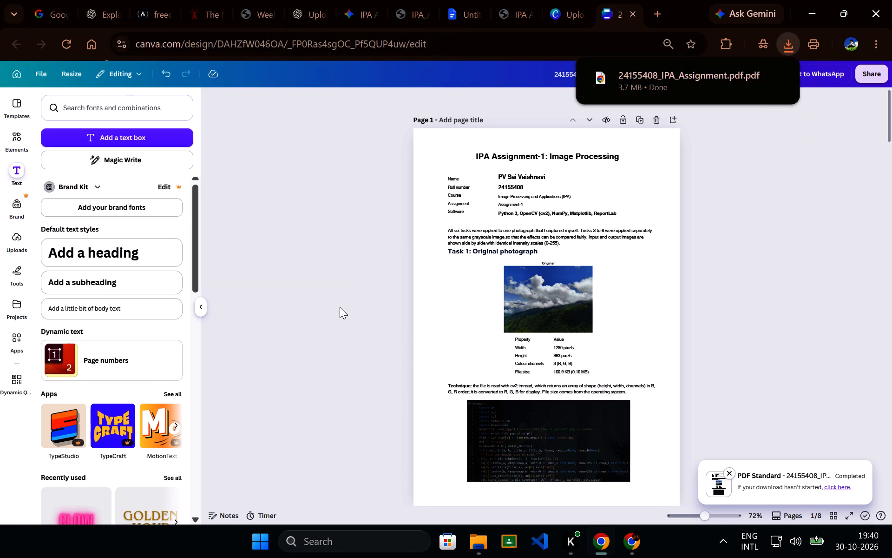
Open the newly downloaded assignment PDF, check its pages from first to last, and close it.
left_click(682, 81)
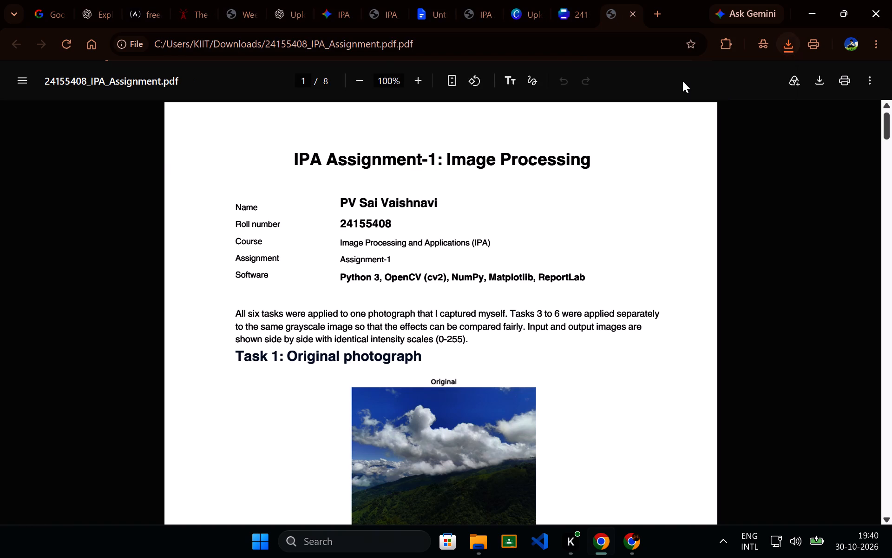
scroll(627, 285, "down", 3)
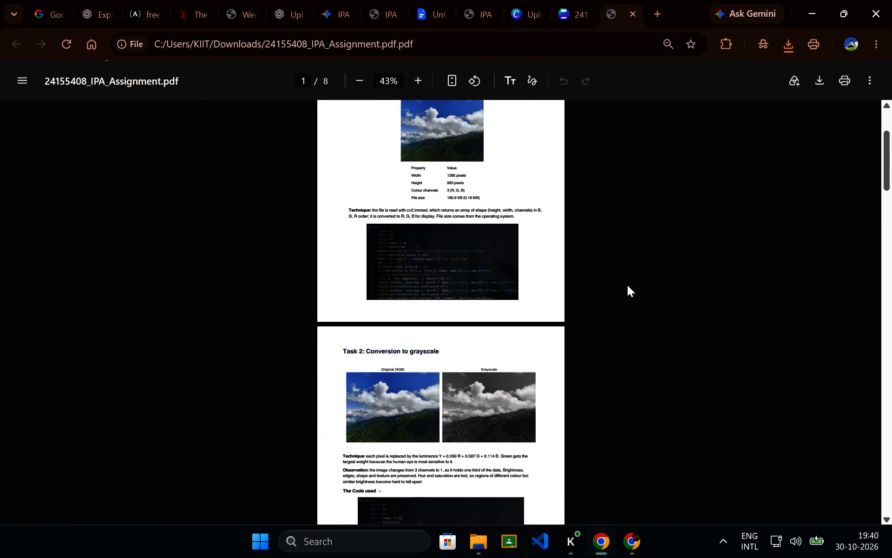
scroll(627, 285, "down", 7)
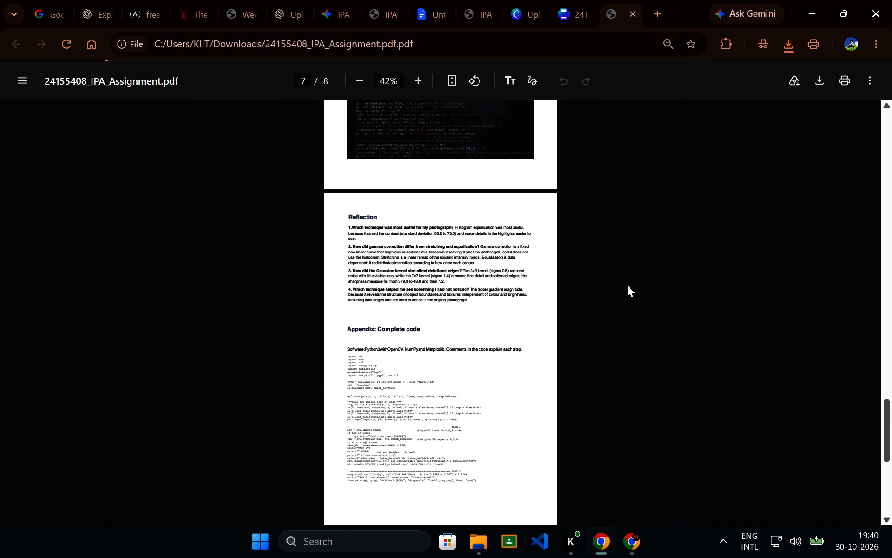
scroll(627, 285, "down", 2)
scroll(627, 285, "up", 18)
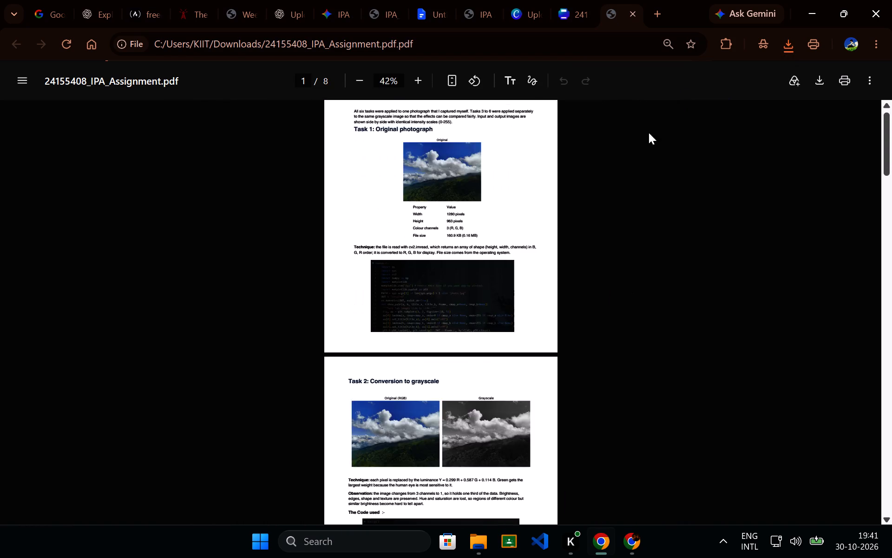
left_click(632, 17)
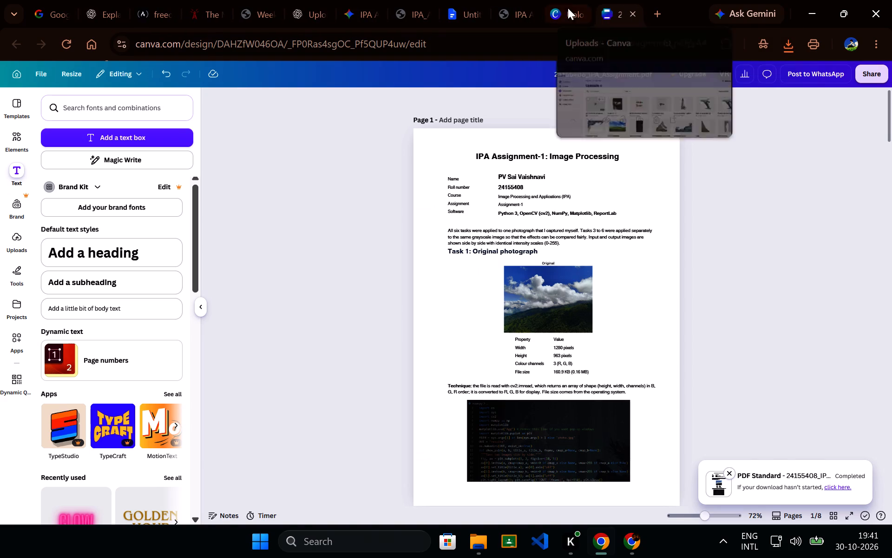
Close the Canva Uploads page and the blank untitled Google Docs document.
left_click(566, 8)
left_click(580, 14)
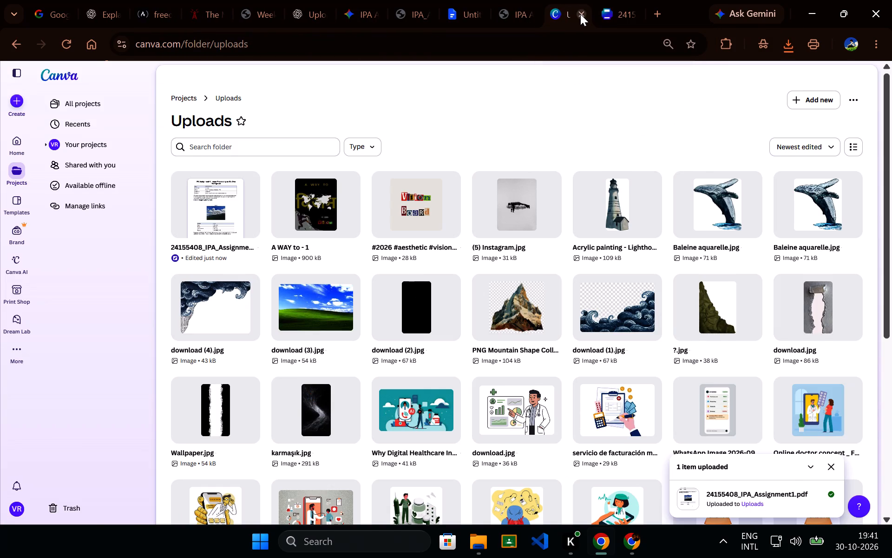
left_click(526, 19)
left_click(471, 6)
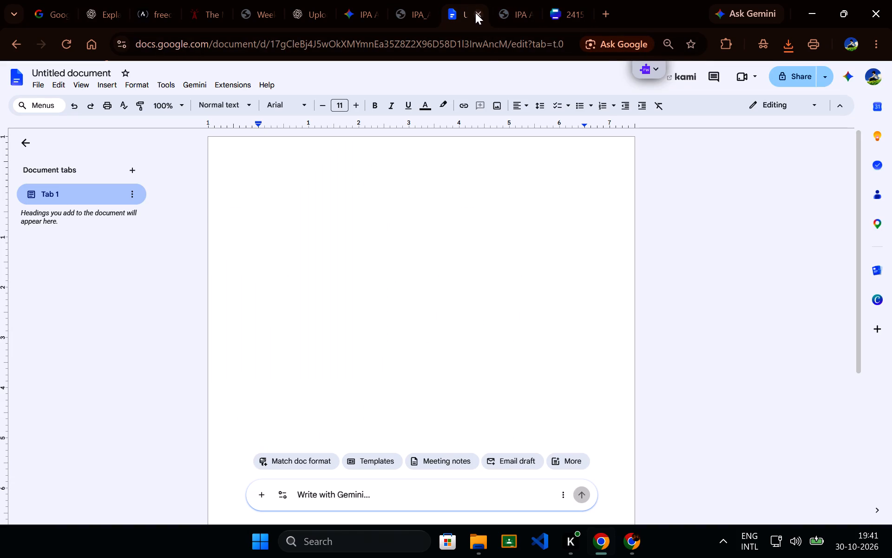
left_click(475, 13)
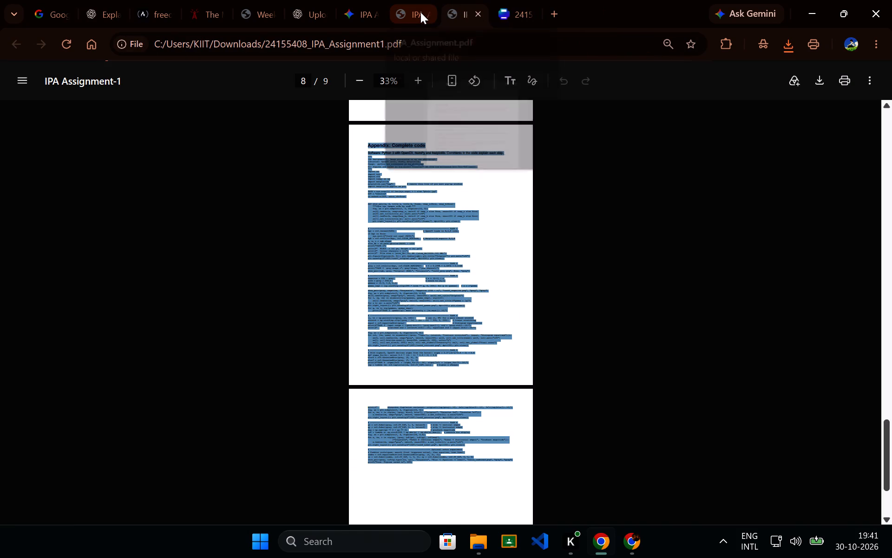
Check the reflection and file submission requirements at the end of the IPA_Assignment.pdf instructions.
left_click(420, 12)
scroll(470, 225, "down", 5)
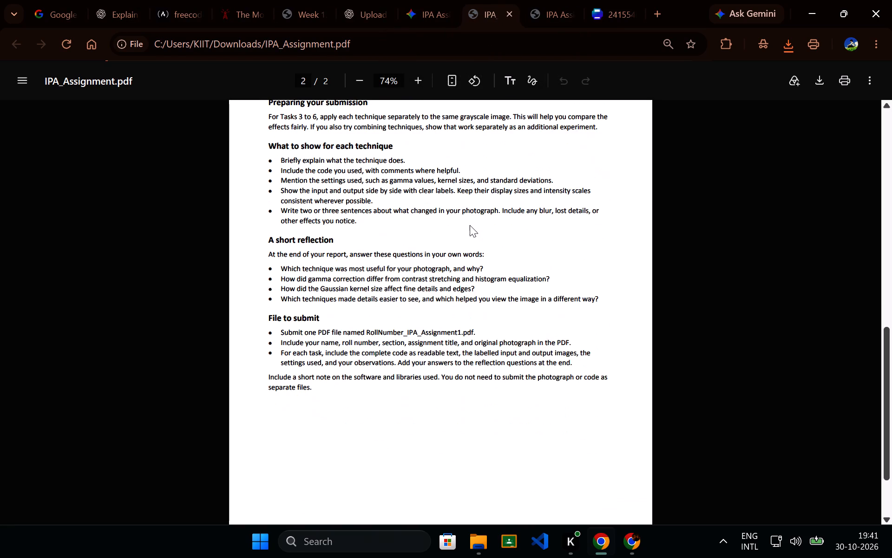
Open the Windows search.
left_click(371, 549)
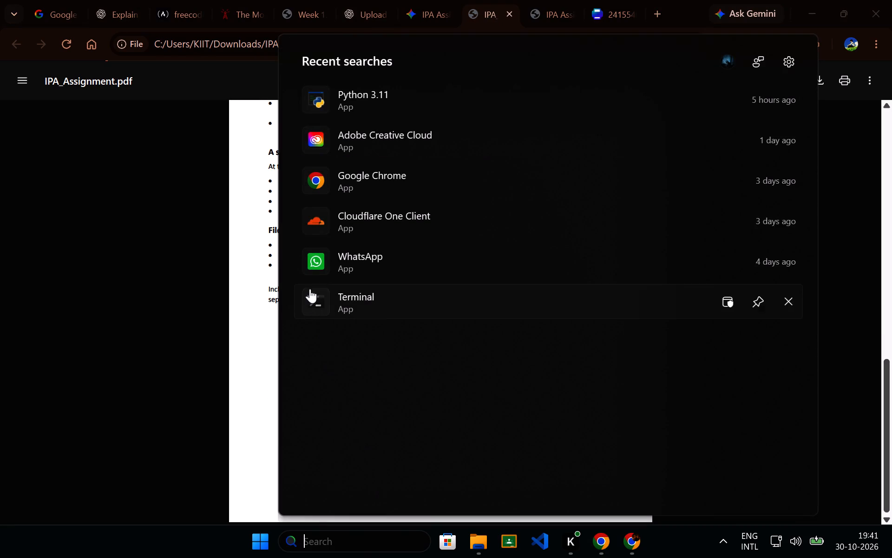